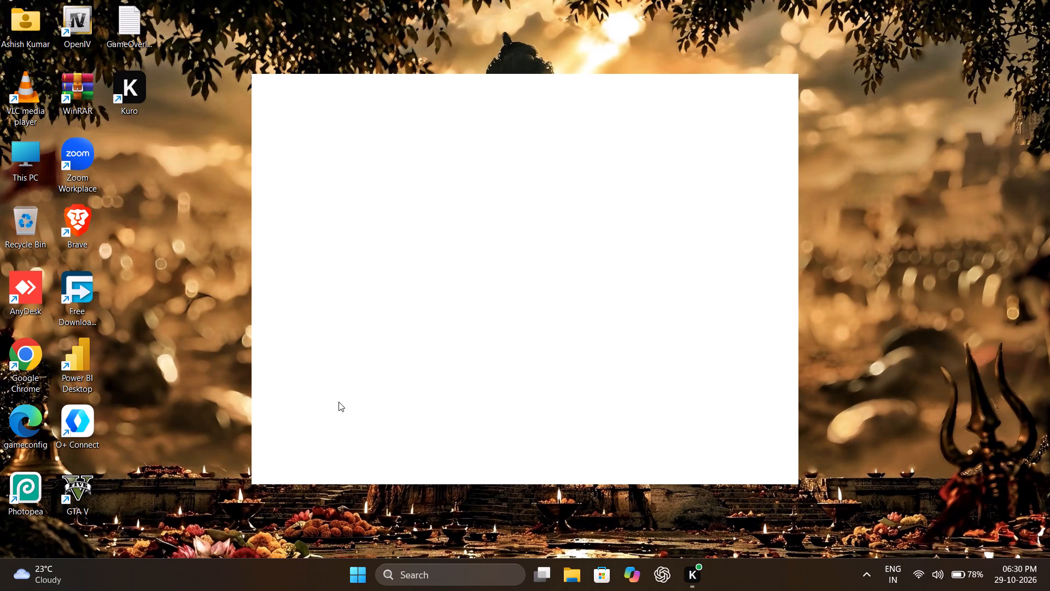
Launch Excel and open the recent workbook named ashish.
key(super+r)
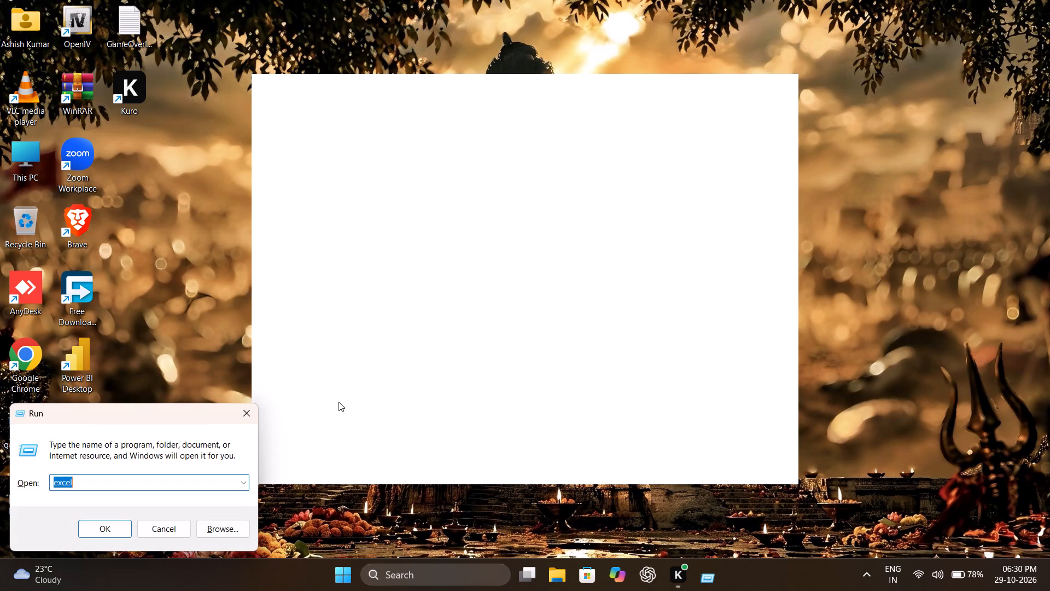
key(Return)
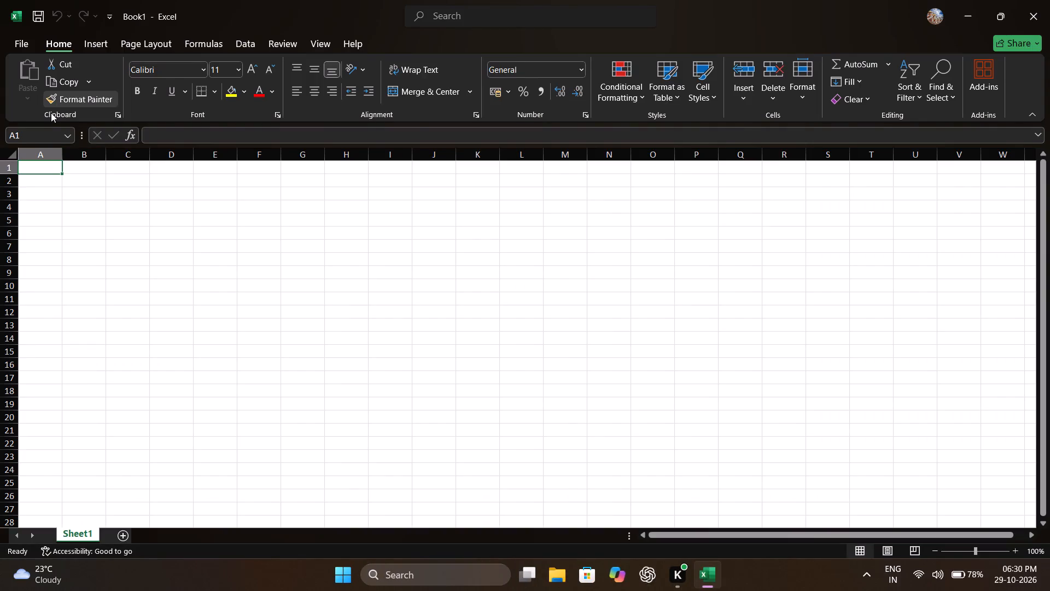
key(ctrl+o)
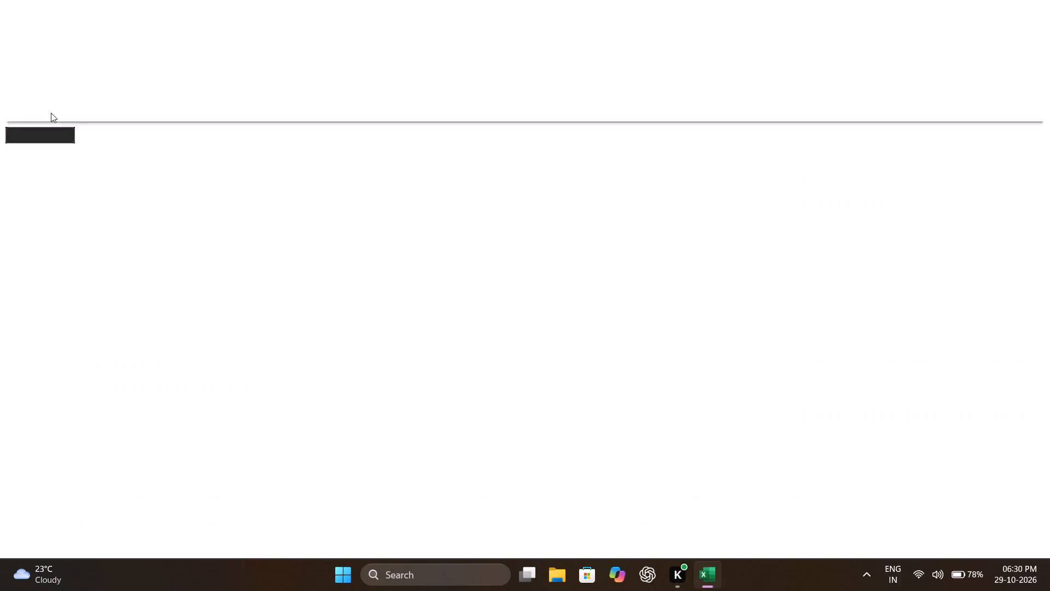
click(382, 208)
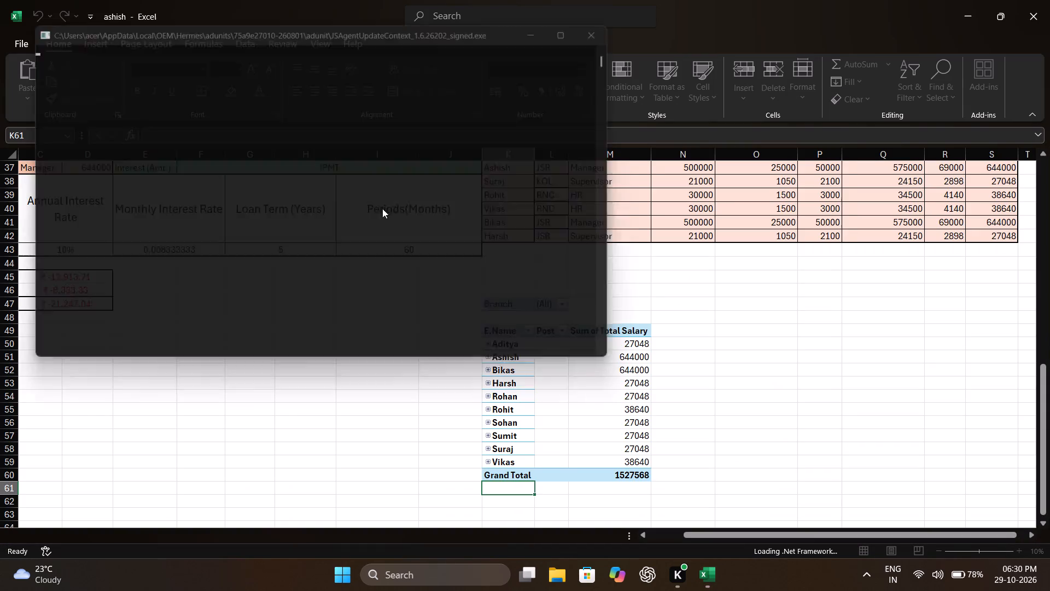
Examine the worksheet from the XLOOKUP and INDEX MATCH sections up to the Employee Table, Total Salary chart and E.Name slicer.
scroll(517, 307, up, 1)
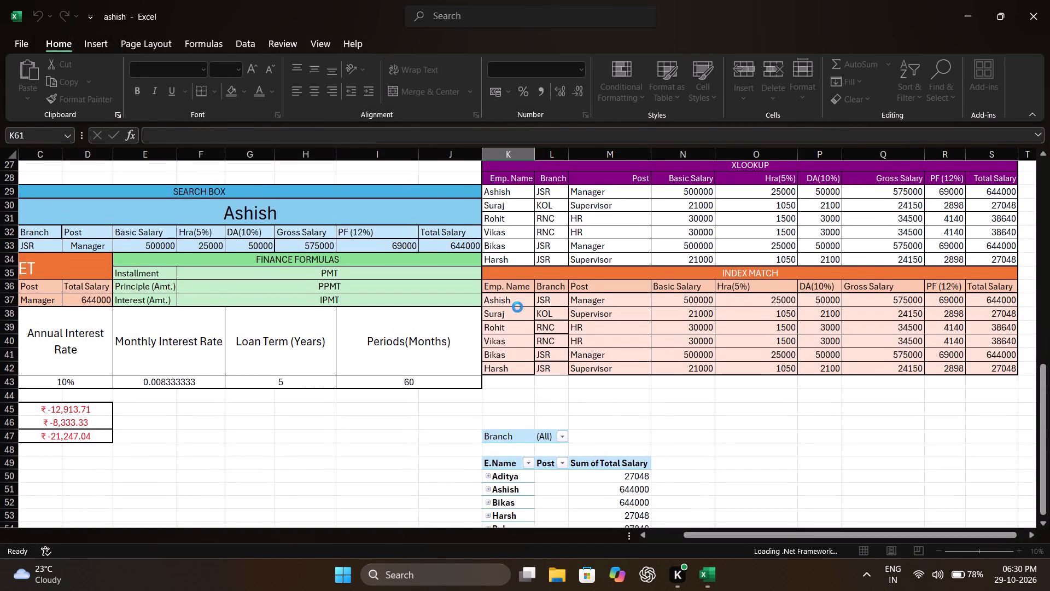
scroll(517, 307, up, 2)
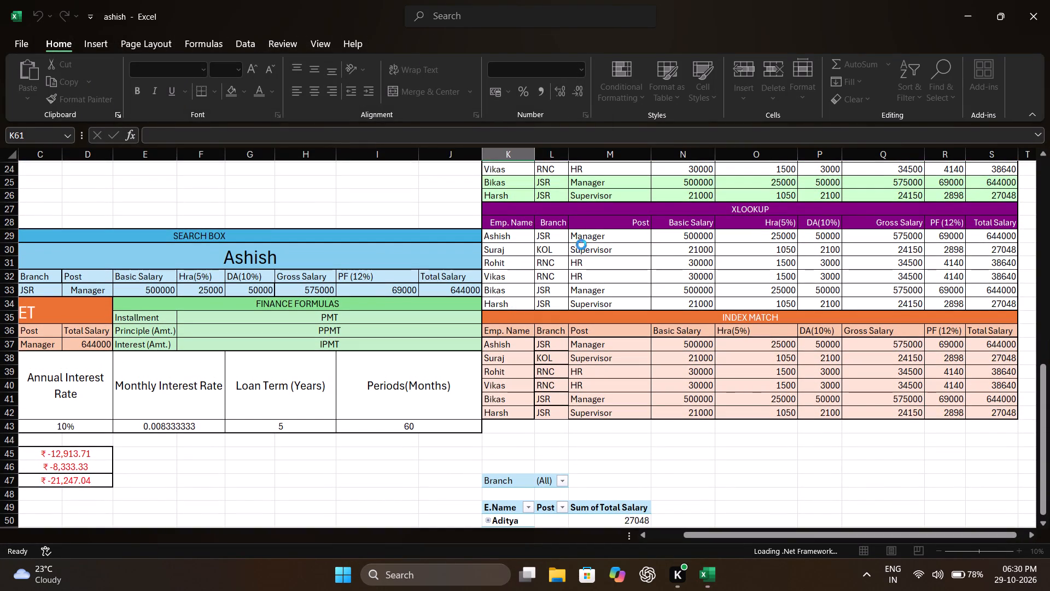
click(558, 239)
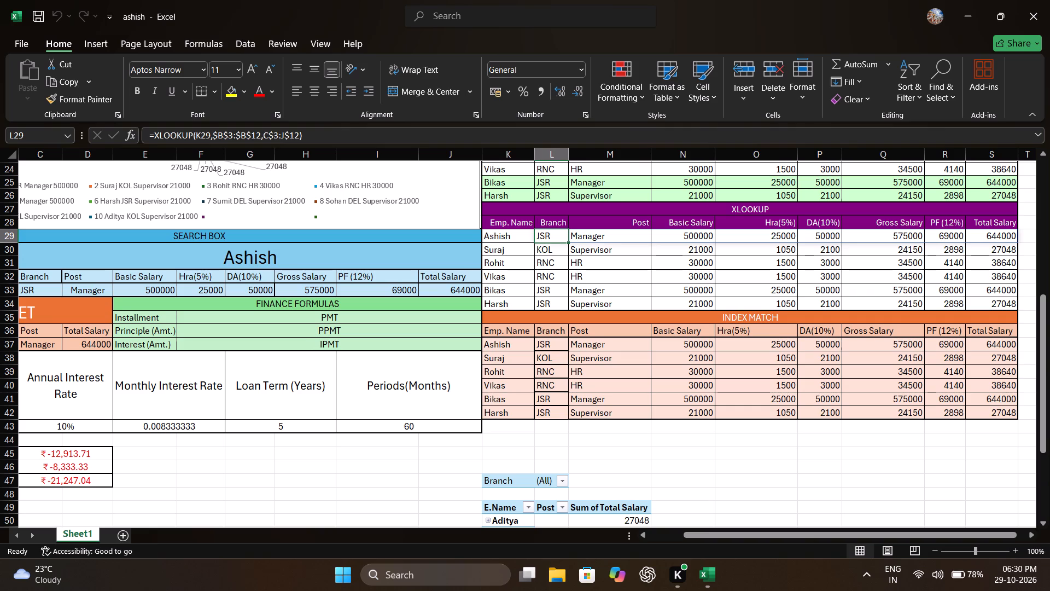
scroll(558, 239, up, 4)
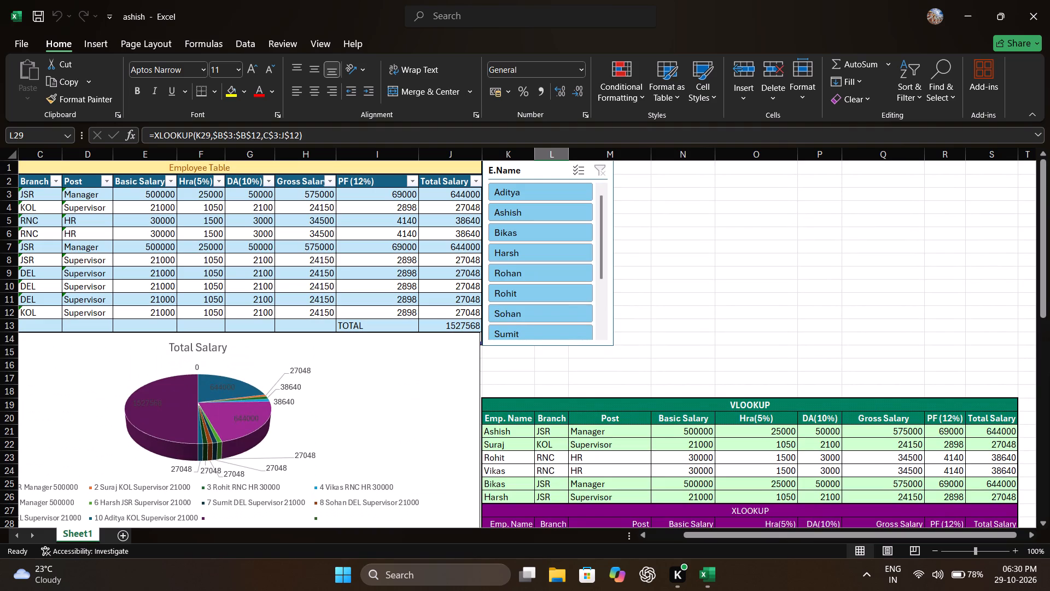
scroll(558, 239, right, 1)
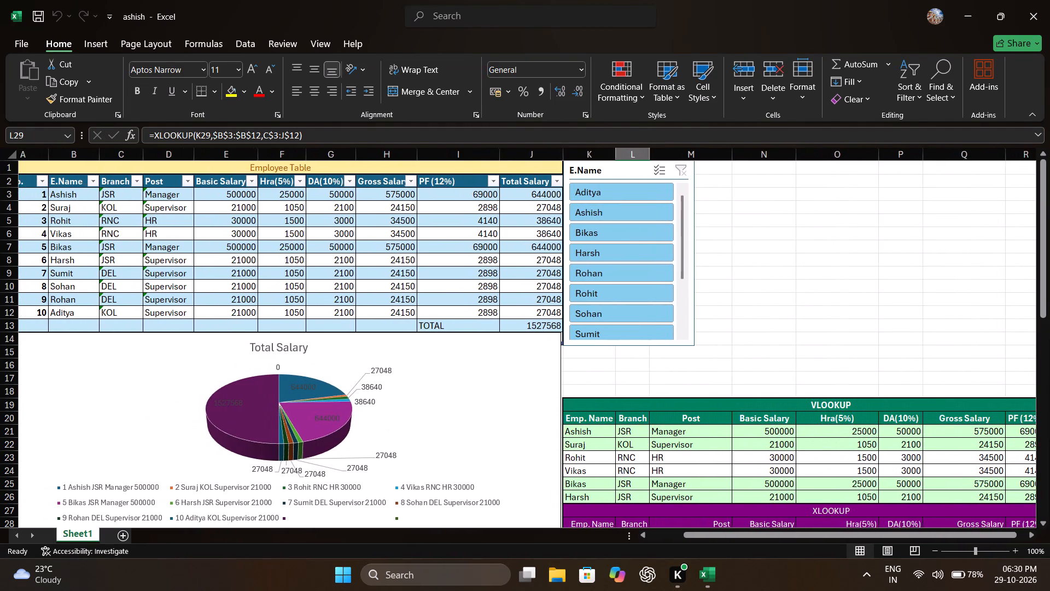
scroll(558, 239, right, 2)
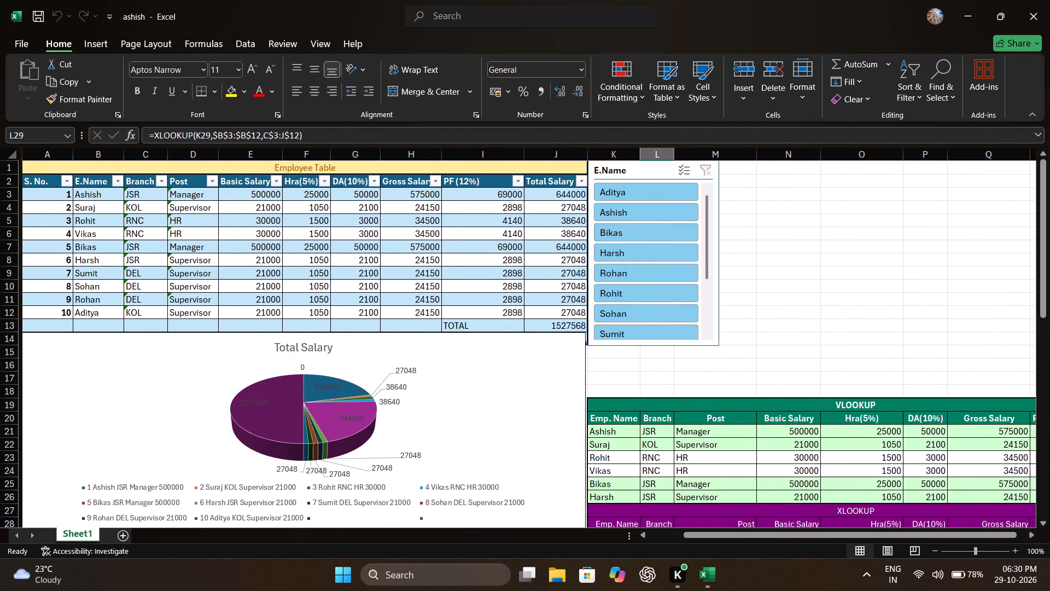
scroll(558, 239, right, 1)
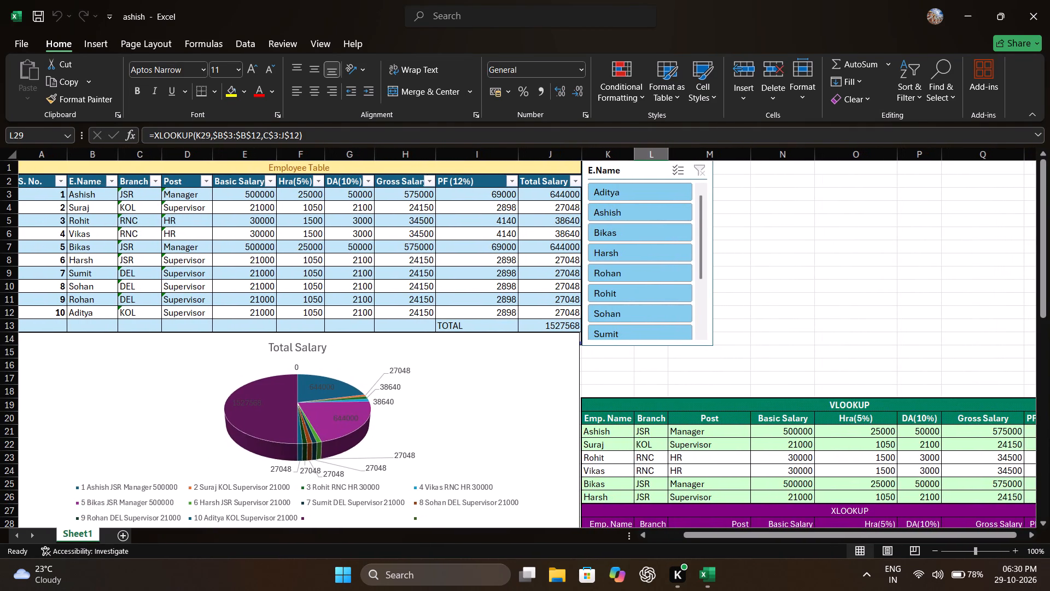
scroll(558, 239, right, 1)
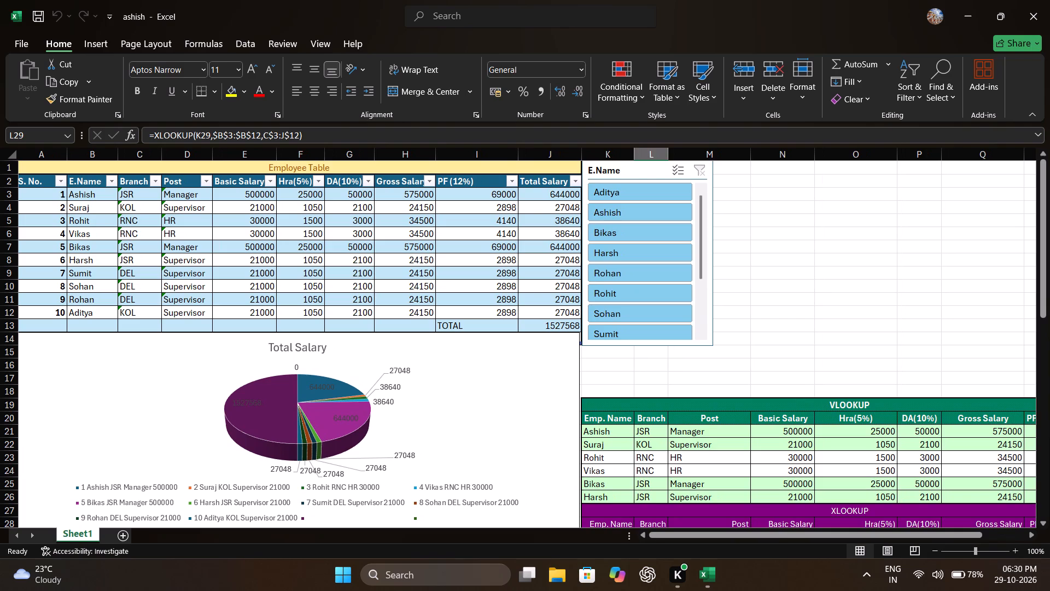
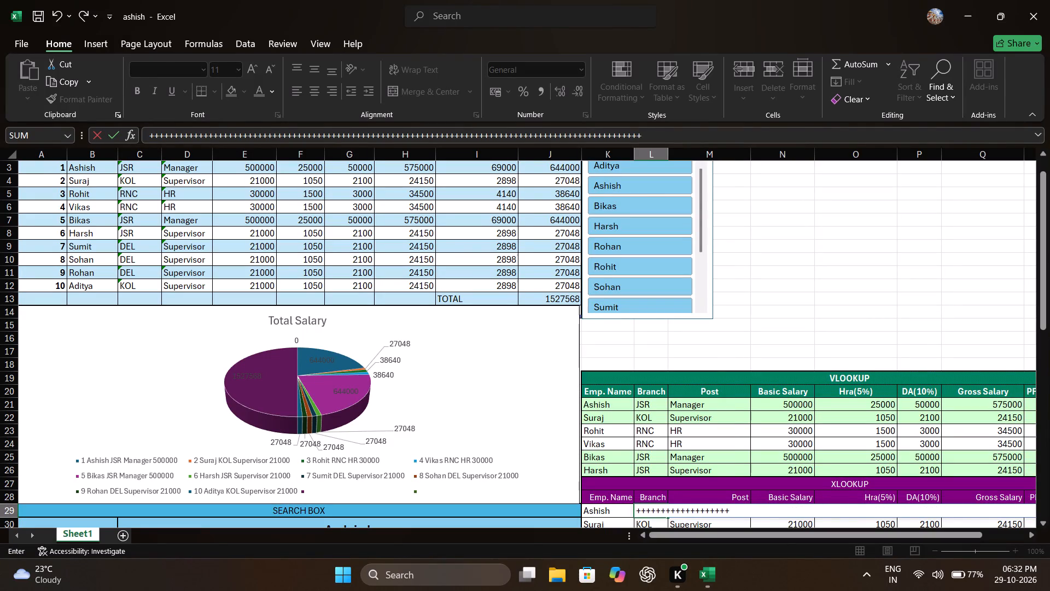
Undo the stray plus signs entered in Ashish's Branch cell L29 of the XLOOKUP section and commit its original formula.
key(BackSpace)
key(ctrl+z)
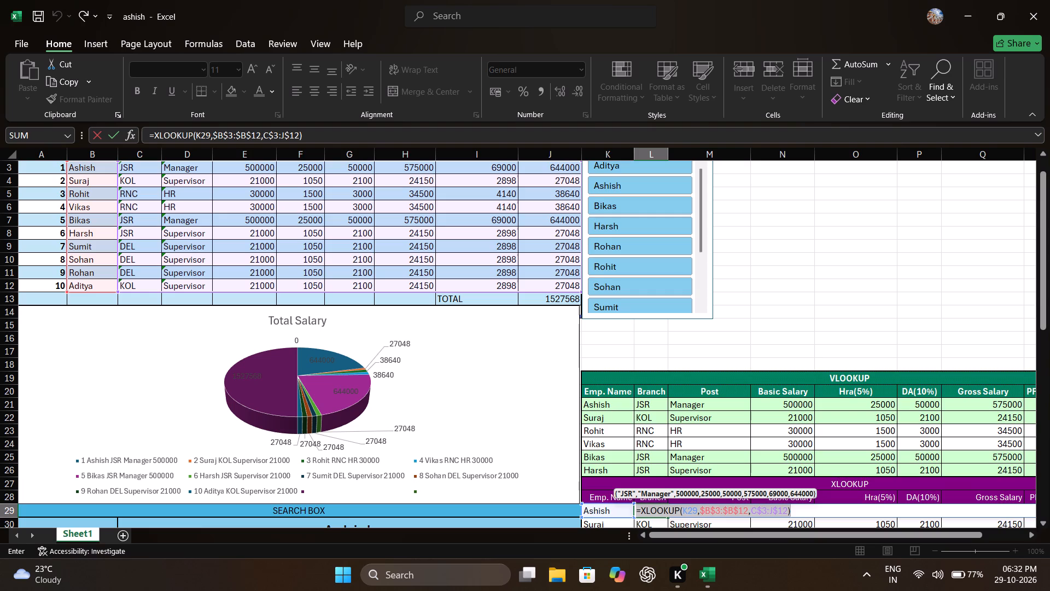
key(Return)
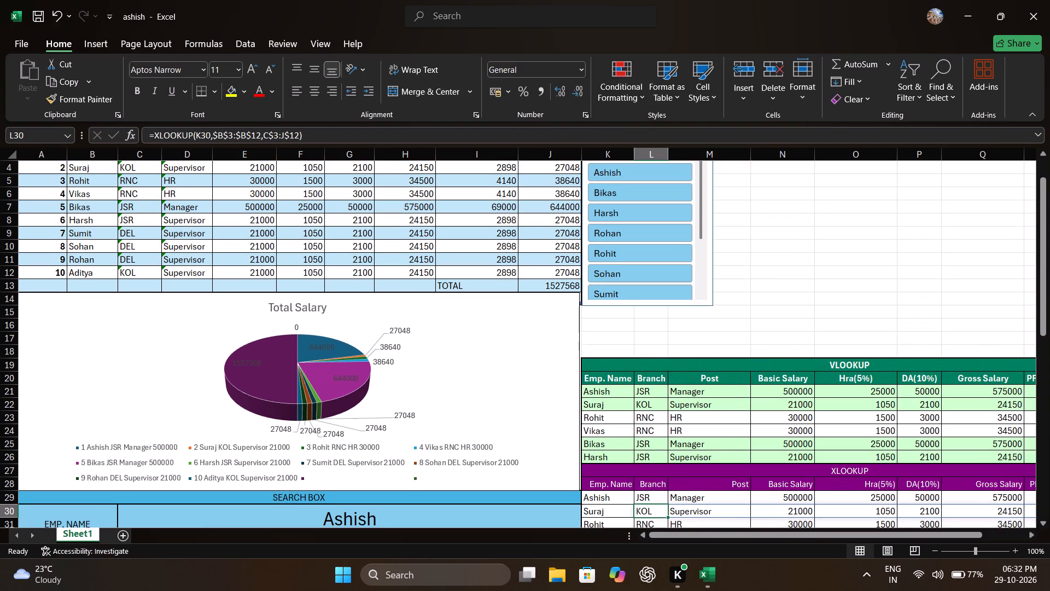
Examine the XLOOKUP formula in cell L29 and review the search box, DGET, finance, lookup and Employee Table sections.
scroll(687, 311, down, 3)
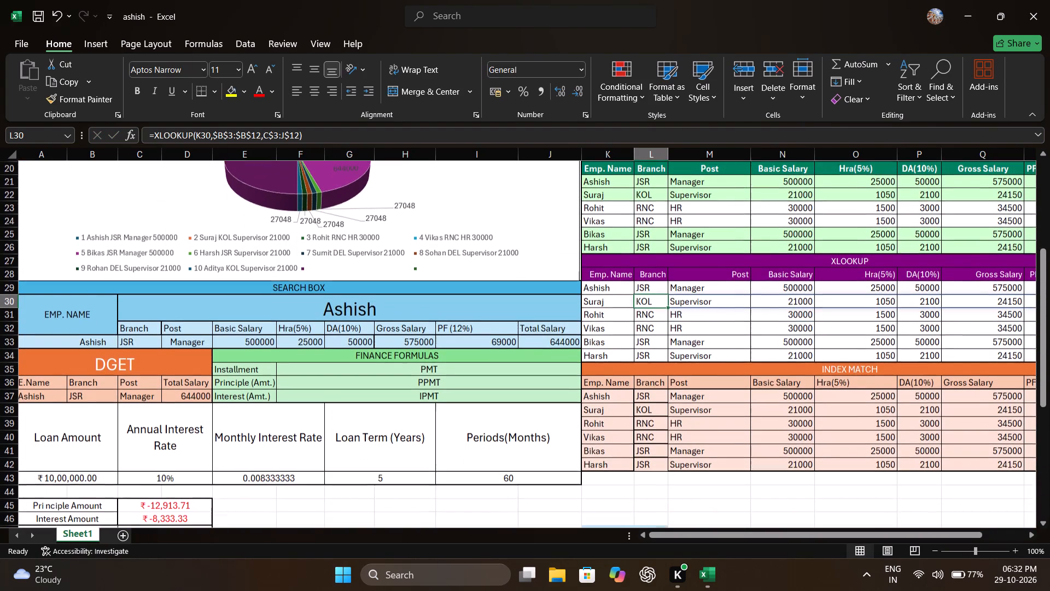
scroll(687, 311, down, 1)
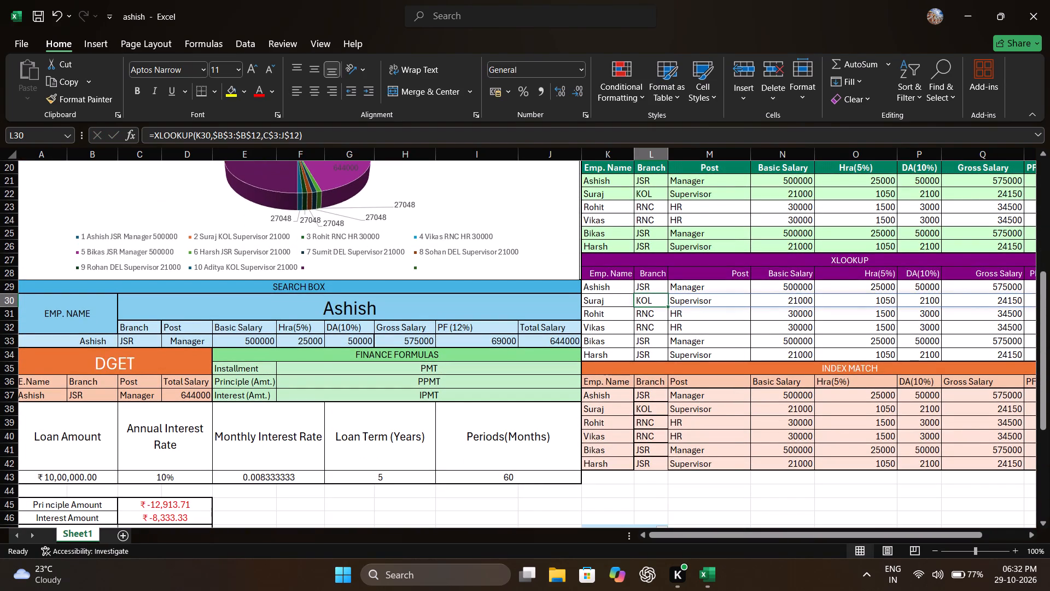
click(647, 290)
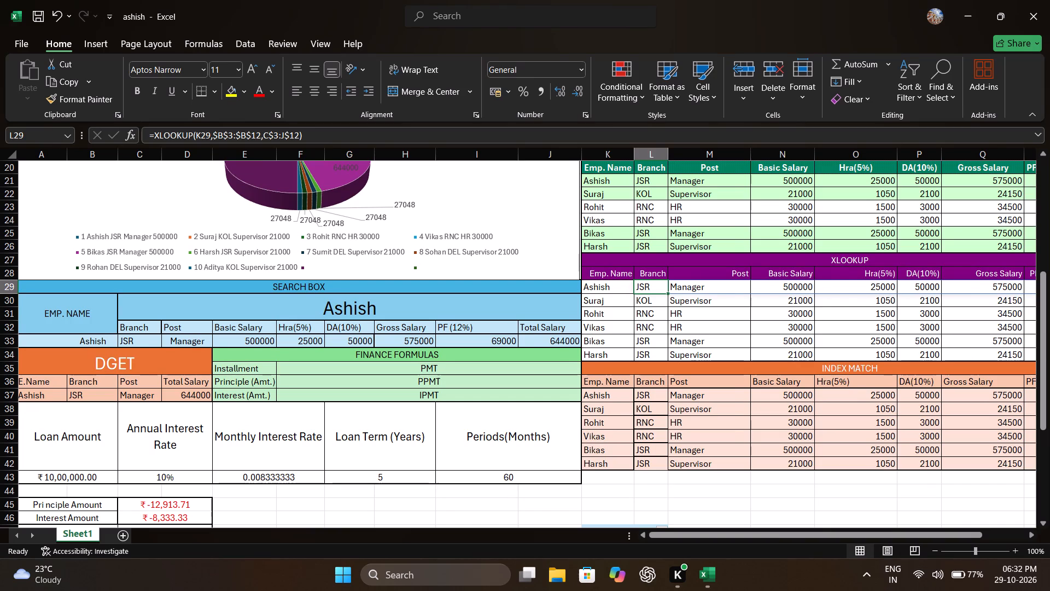
scroll(647, 290, up, 3)
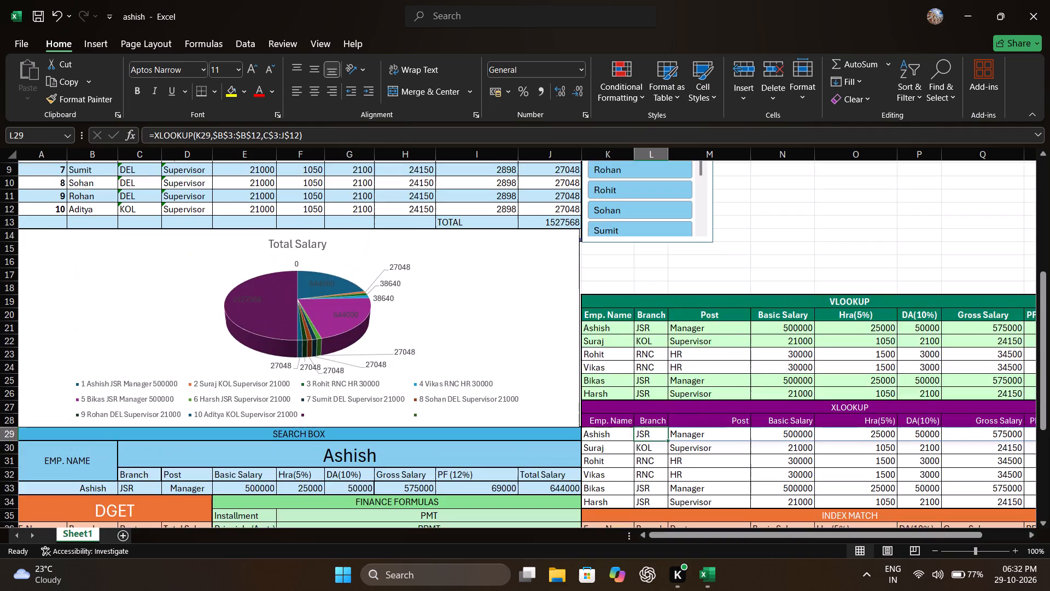
scroll(647, 290, left, 1)
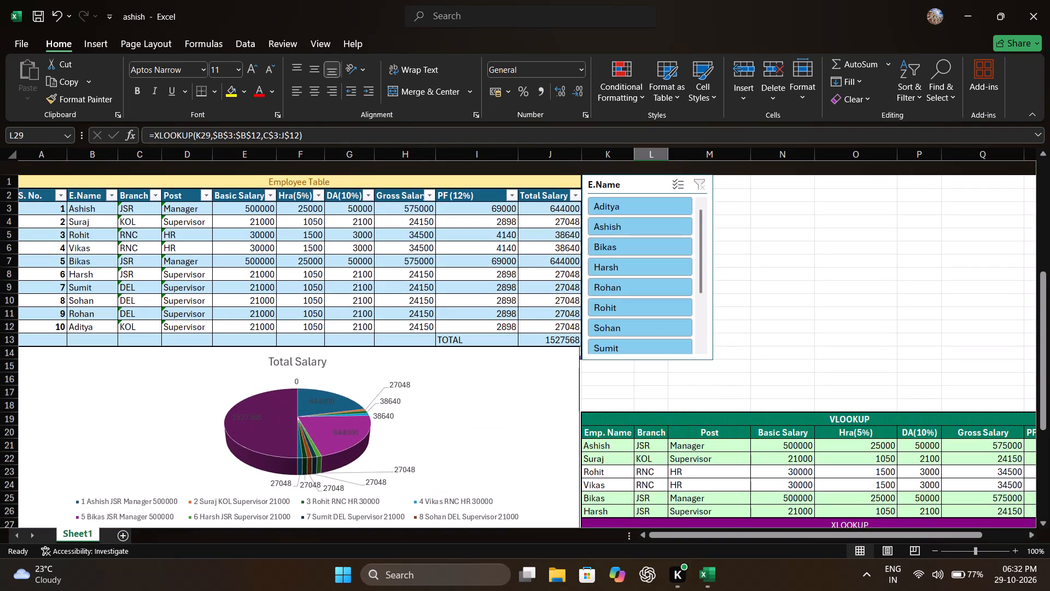
scroll(647, 290, left, 2)
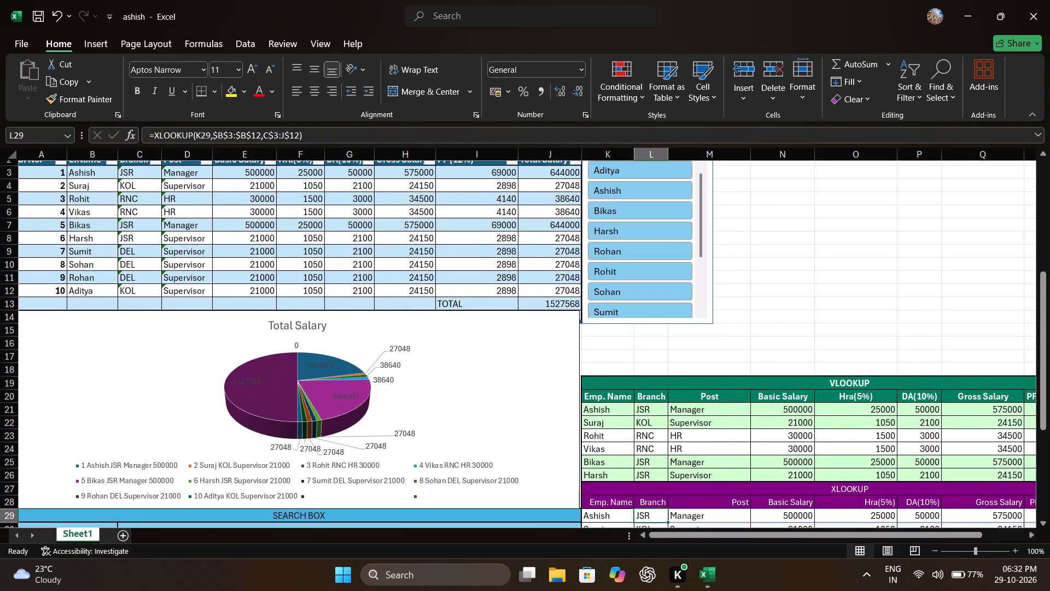
scroll(647, 290, left, 1)
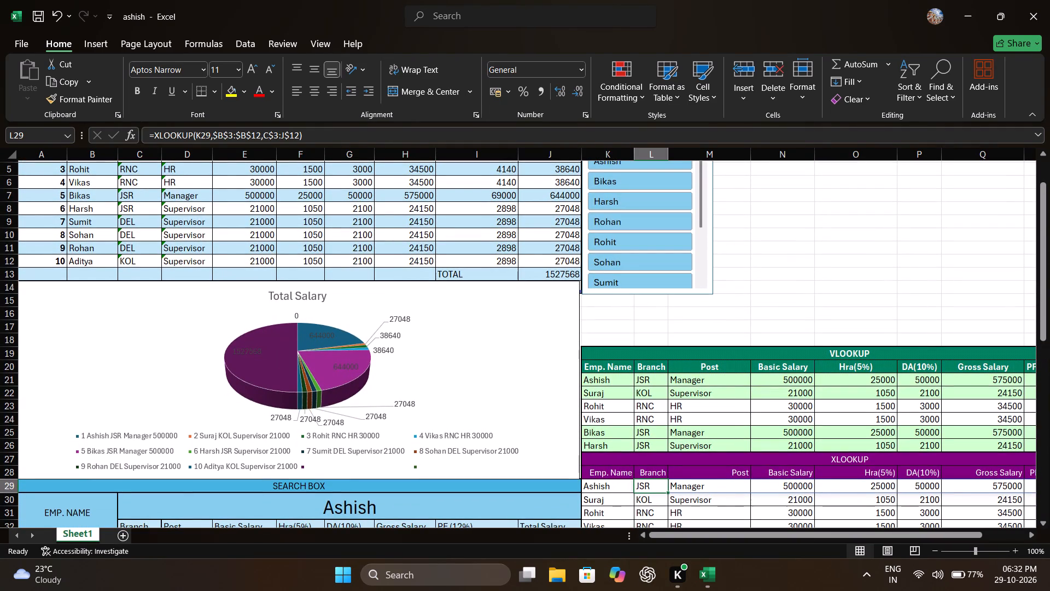
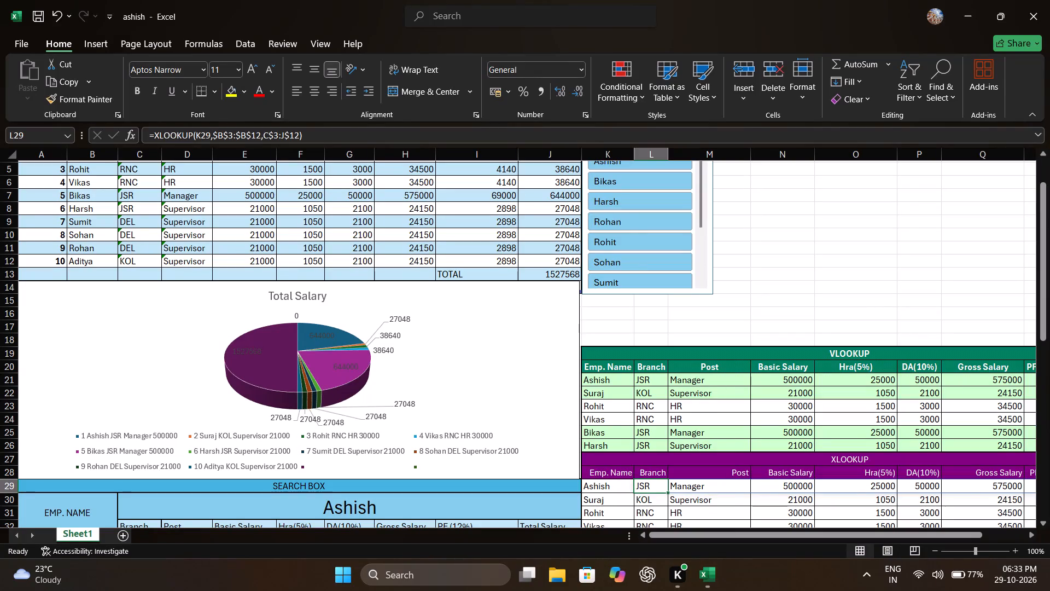
Review the Employee Table, Total Salary chart, search box, finance figures, lookup sections and pivot table on Sheet1.
scroll(731, 347, down, 3)
scroll(731, 347, up, 1)
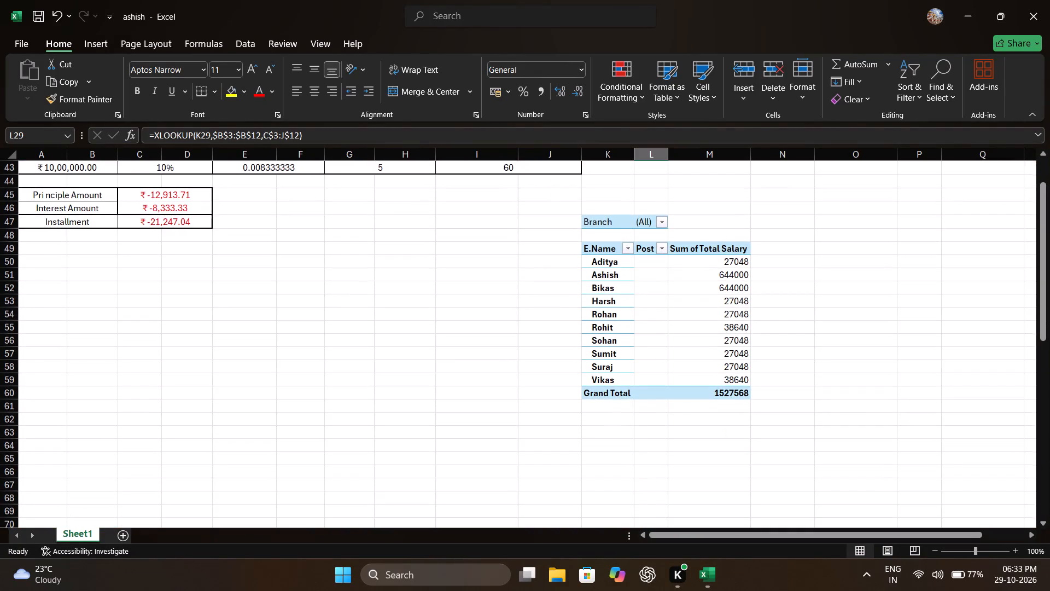
scroll(731, 347, up, 3)
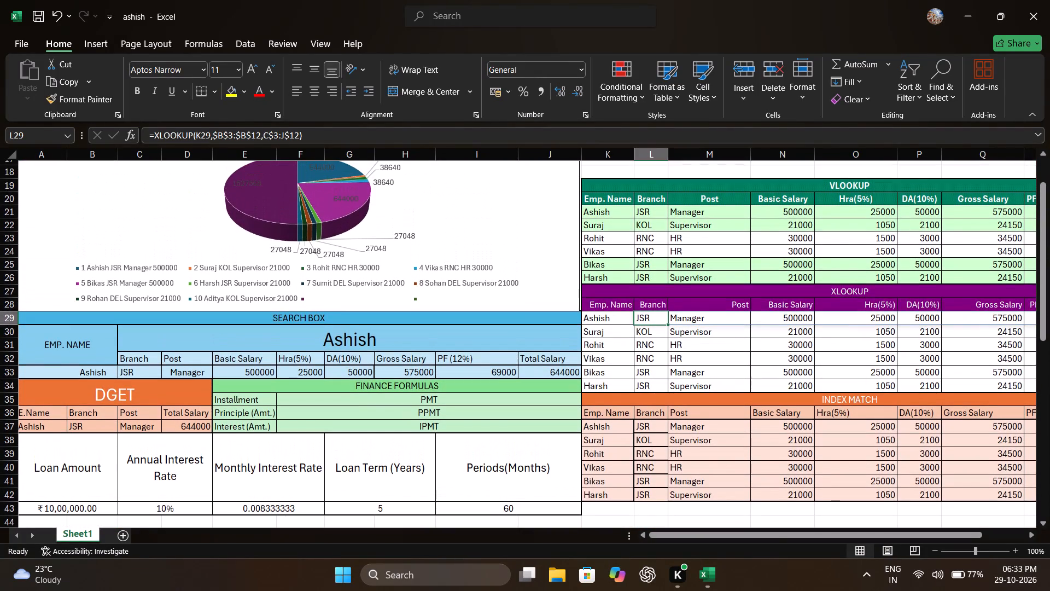
scroll(731, 347, up, 1)
scroll(731, 347, down, 2)
scroll(731, 347, up, 1)
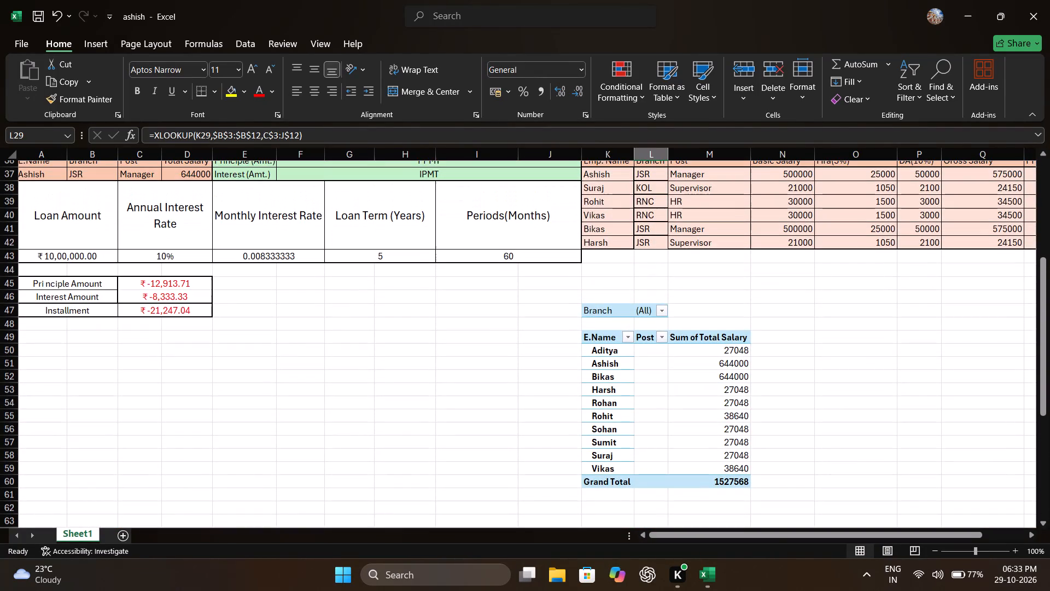
scroll(731, 347, up, 1)
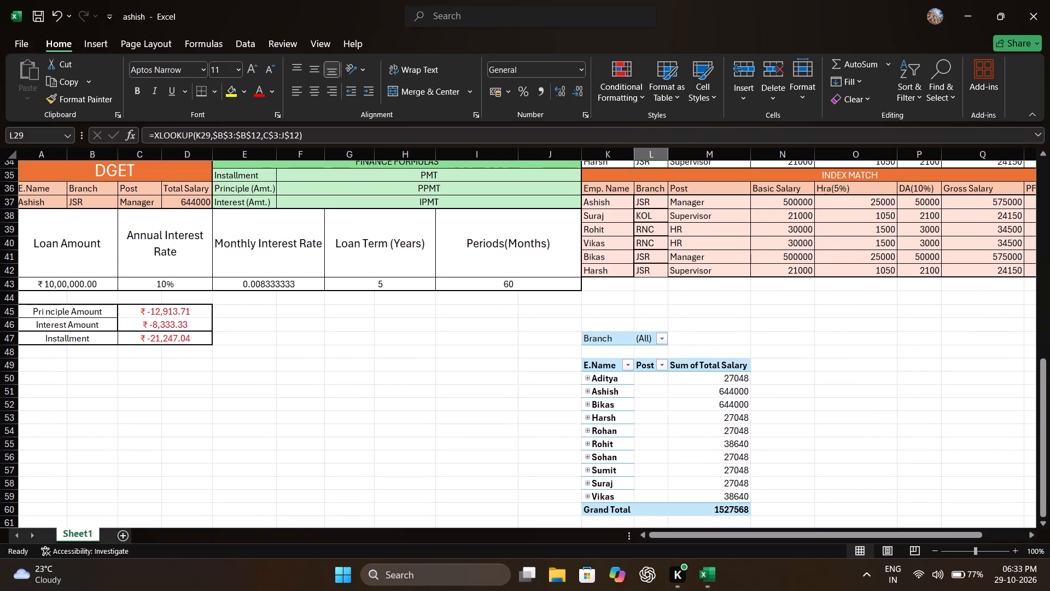
scroll(731, 347, up, 5)
scroll(731, 347, down, 1)
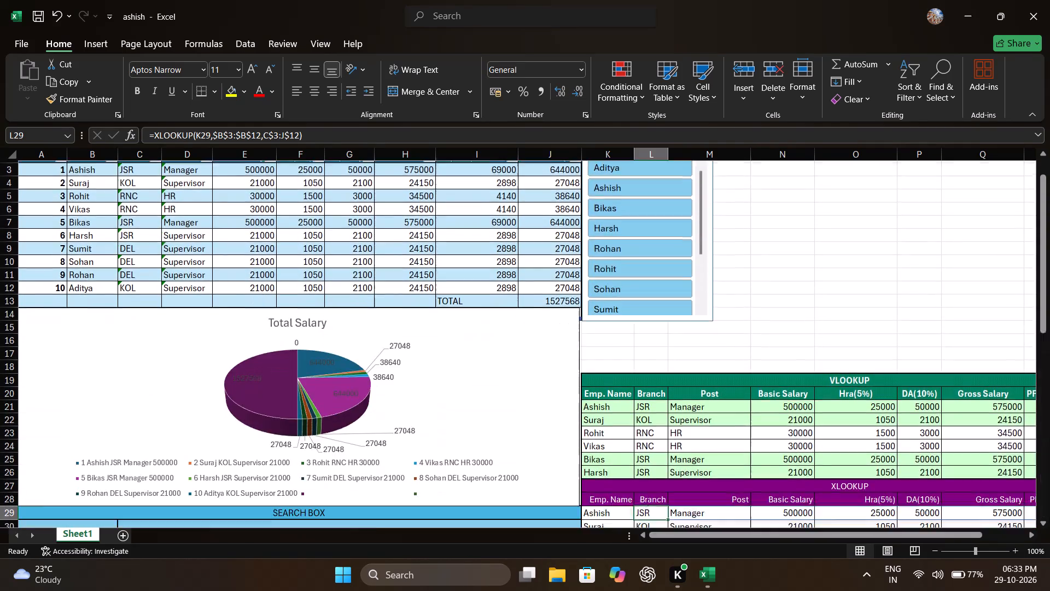
scroll(731, 347, down, 2)
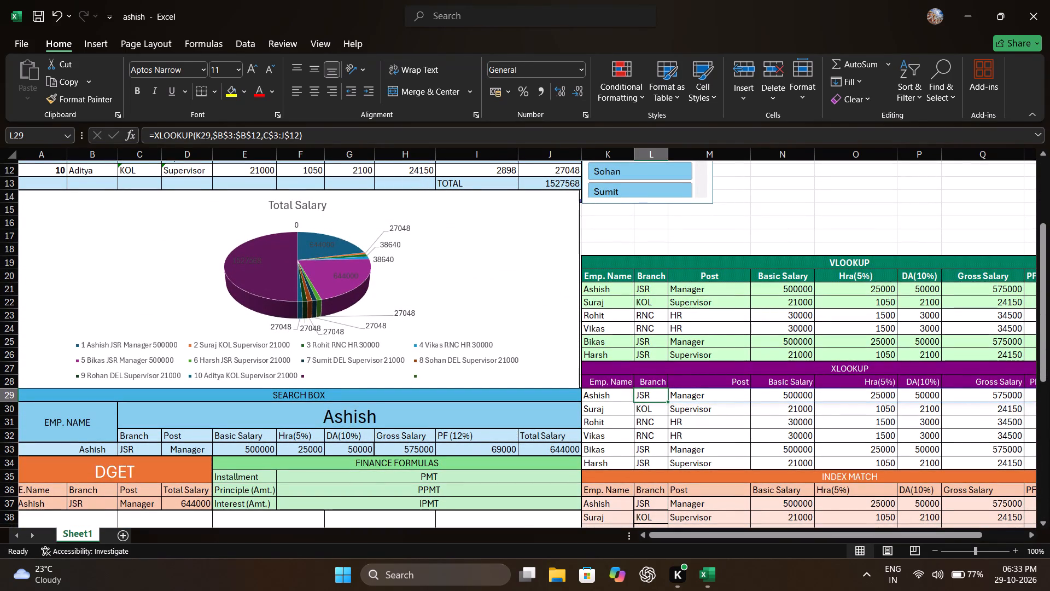
scroll(701, 225, down, 1)
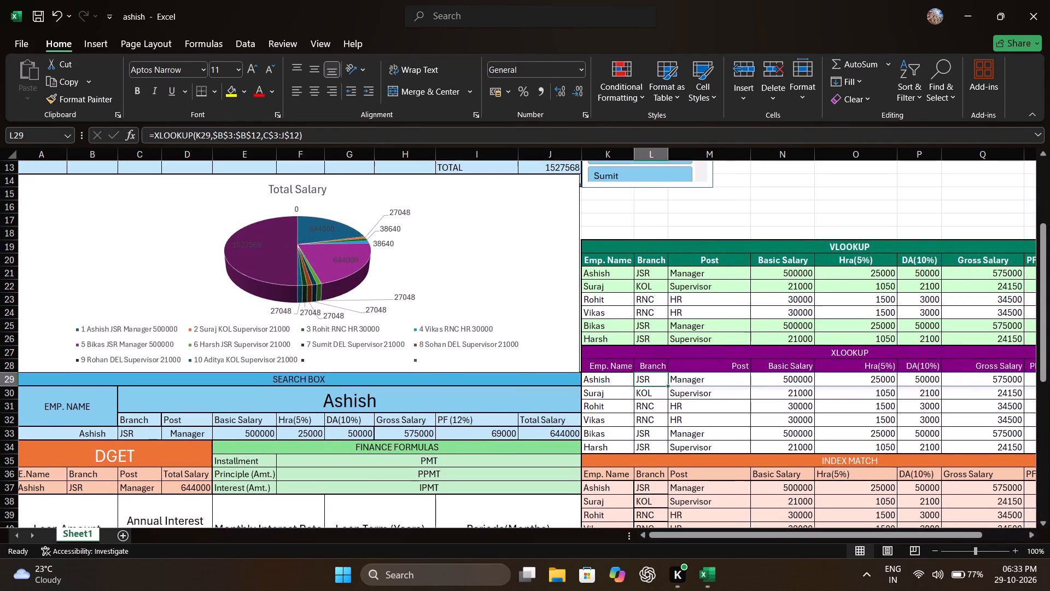
scroll(701, 225, down, 1)
Start an XLOOKUP formula in empty cell L17 with Ashish's name cell K29 from the XLOOKUP section as lookup value.
click(655, 211)
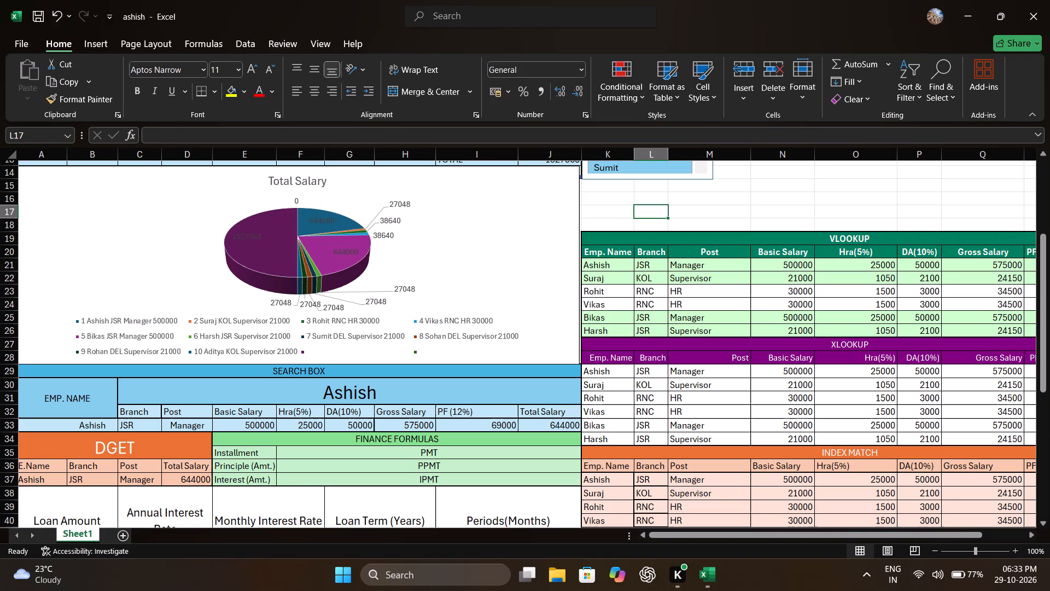
key(equal)
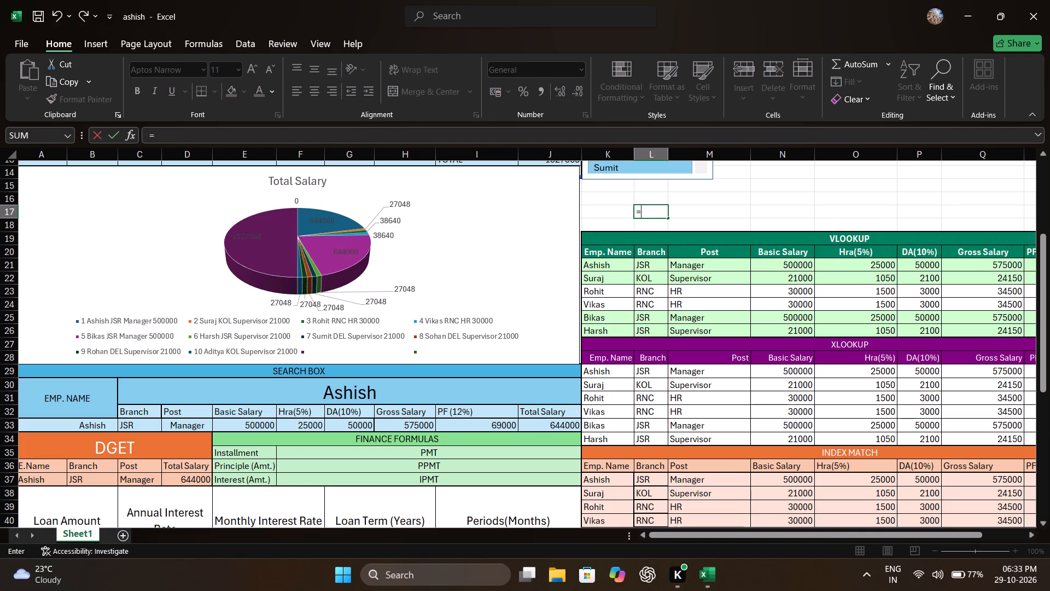
text(xloo)
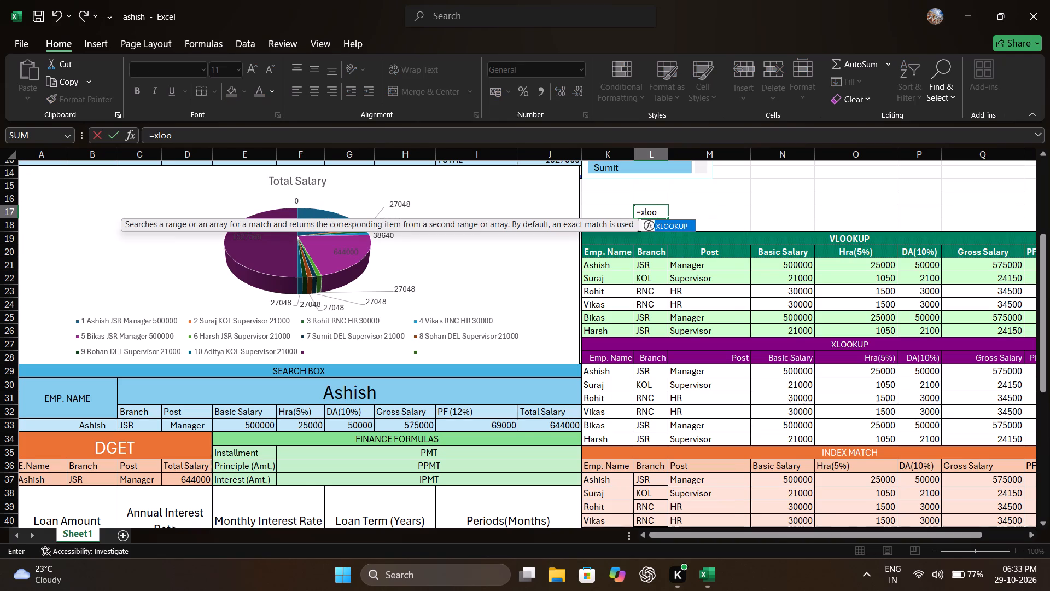
key(Tab)
key(Down)
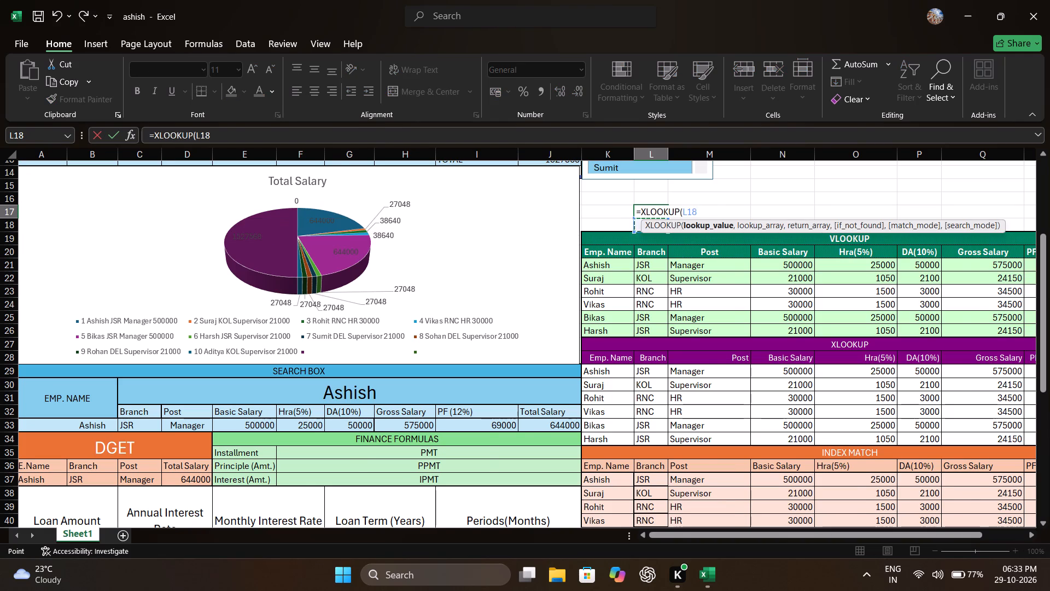
key(Down)
key(Down)
key(Down)
key(Down)
key(Down)
key(Down)
key(Down)
key(Down)
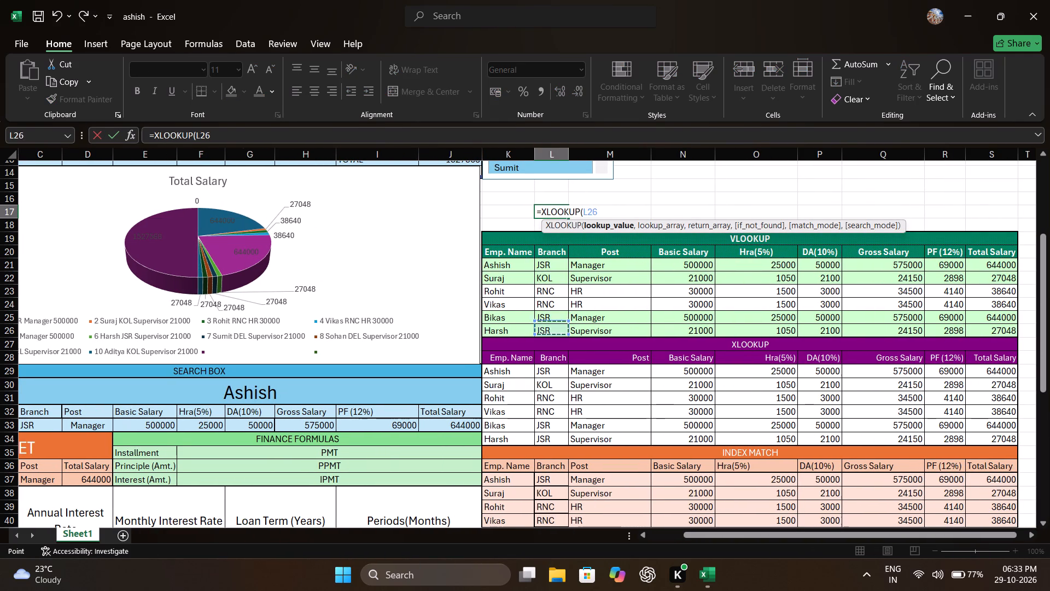
key(Down)
key(Down)
key(Down)
key(Left)
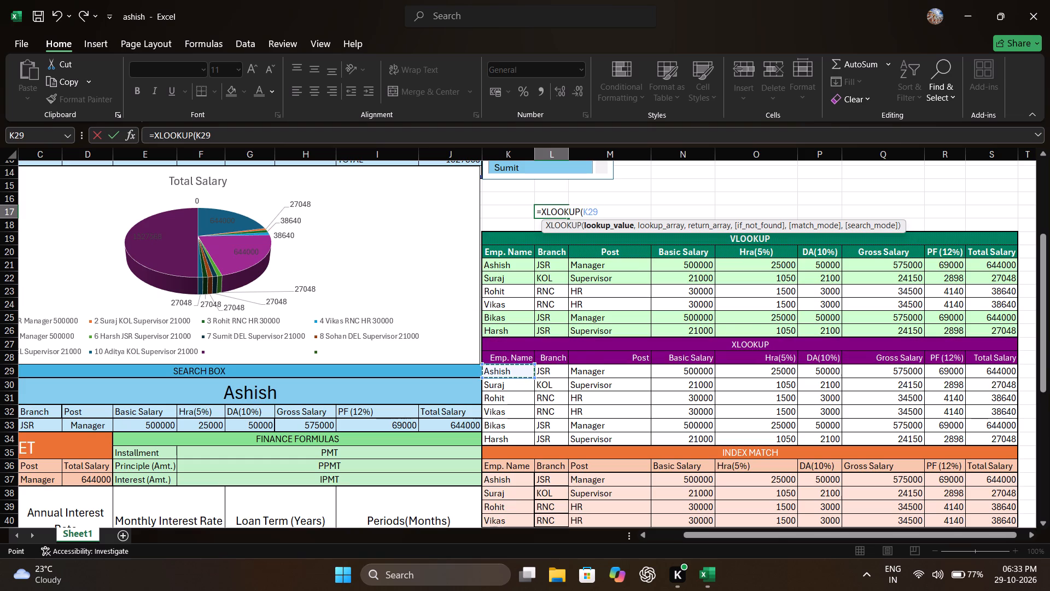
key(comma)
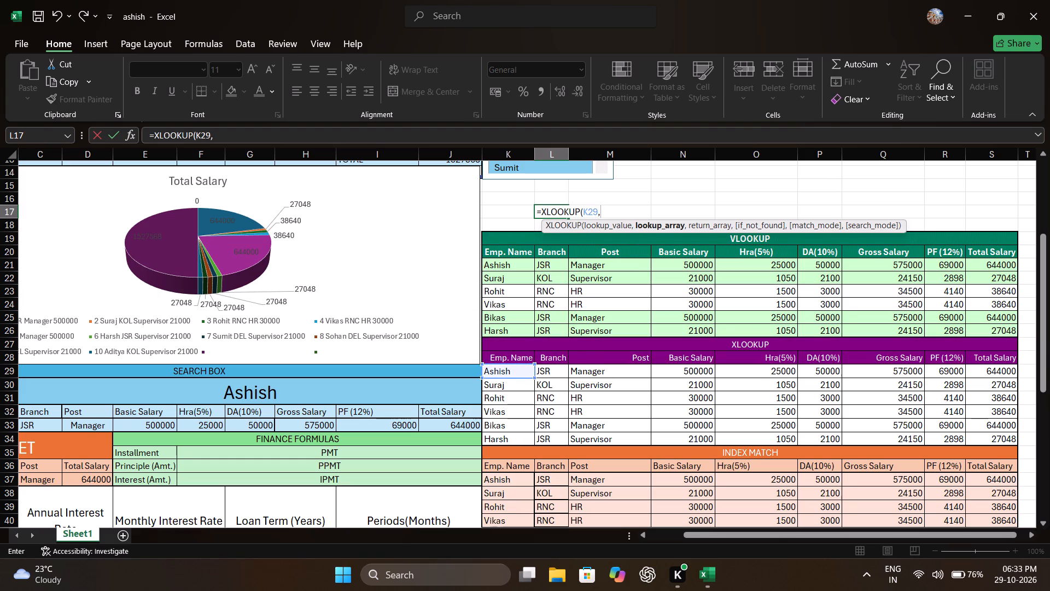
Set the lookup array of the L17 formula to the Employee Table's Branch cells C3:C12.
key(Up)
key(Up)
key(Up)
key(Up)
key(Up)
key(Up)
key(Up)
key(Up)
key(Up)
key(Up)
key(Up)
key(Up)
key(Up)
key(Up)
key(Up)
key(Up)
key(Up)
key(Up)
key(Up)
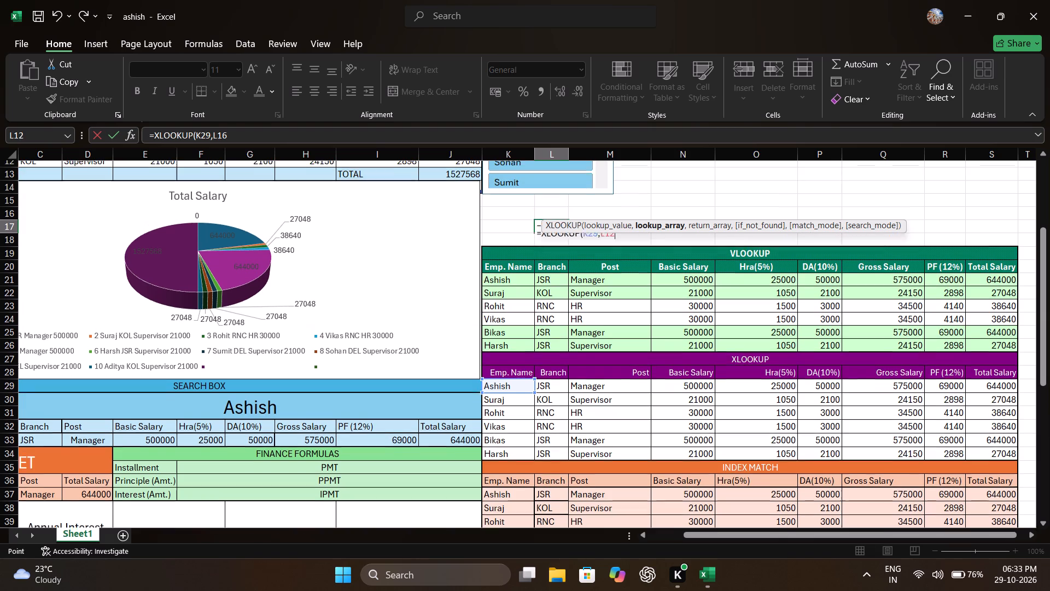
key(Left)
key(Left)
key(Left)
key(Left)
key(Left)
key(Left)
key(Left)
key(Left)
key(Left)
key(Left)
key(Left)
key(Left)
key(Left)
key(Left)
key(Left)
key(Left)
key(Left)
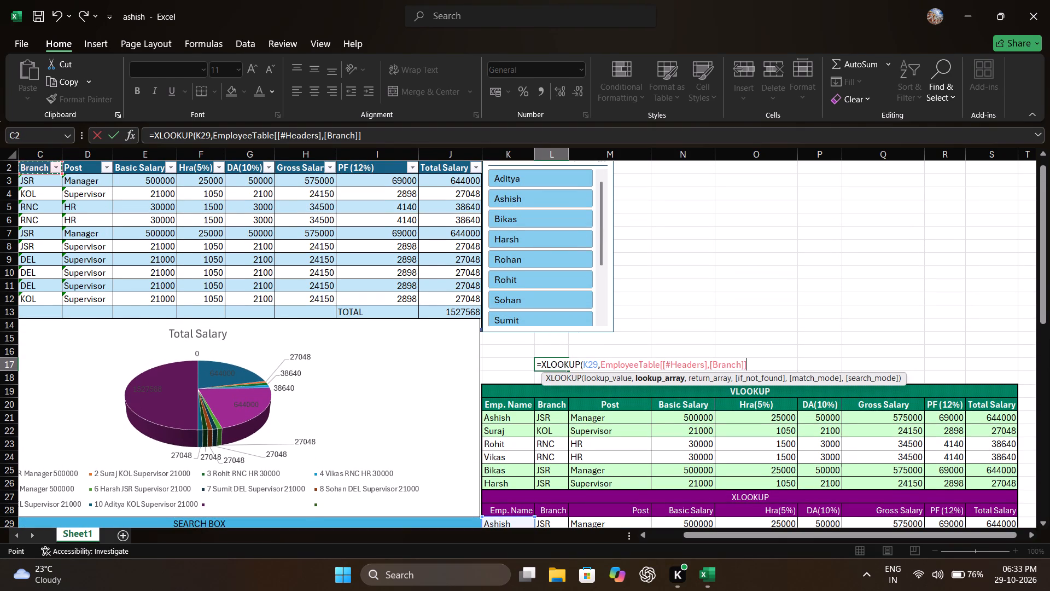
key(Left)
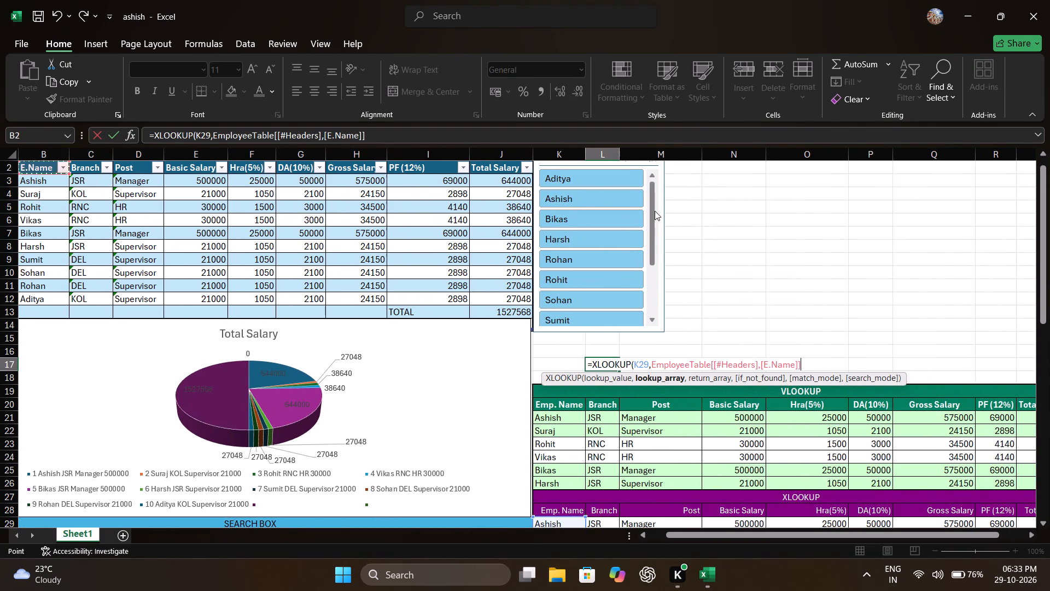
key(Right)
key(Down)
key(shift+Down)
key(shift+Down)
key(shift+Down)
key(shift+Down)
key(shift+Down)
key(shift+Down)
key(shift+Down)
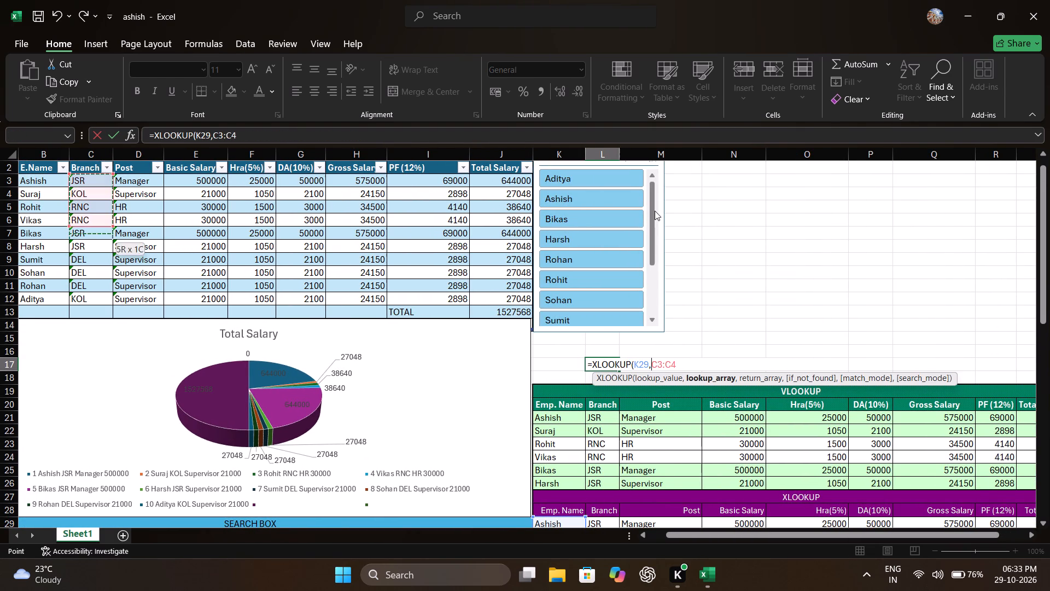
key(shift+Down)
key(shift+Down)
key(shift+Down)
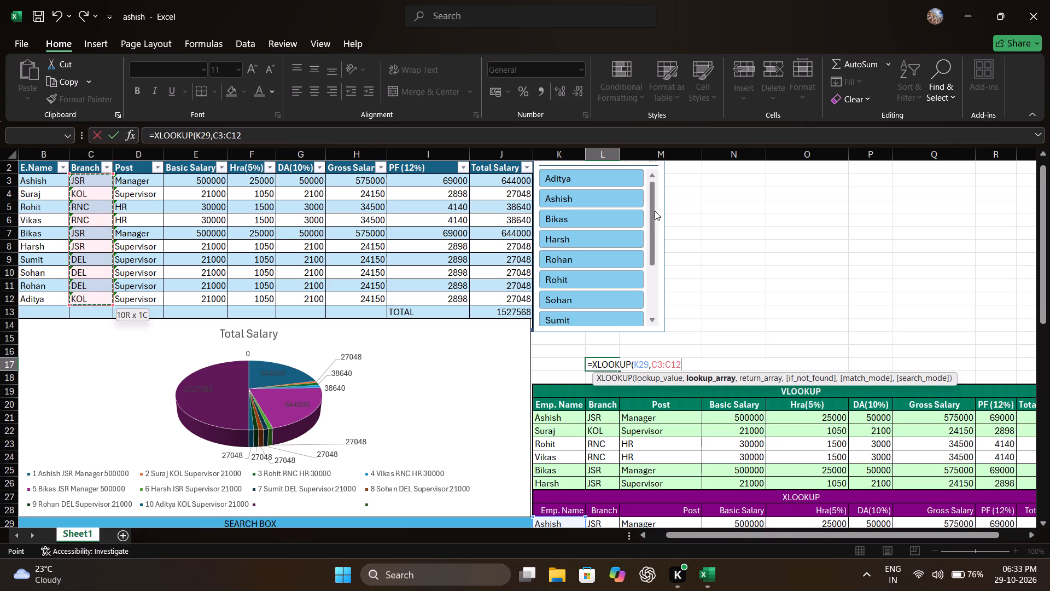
key(comma)
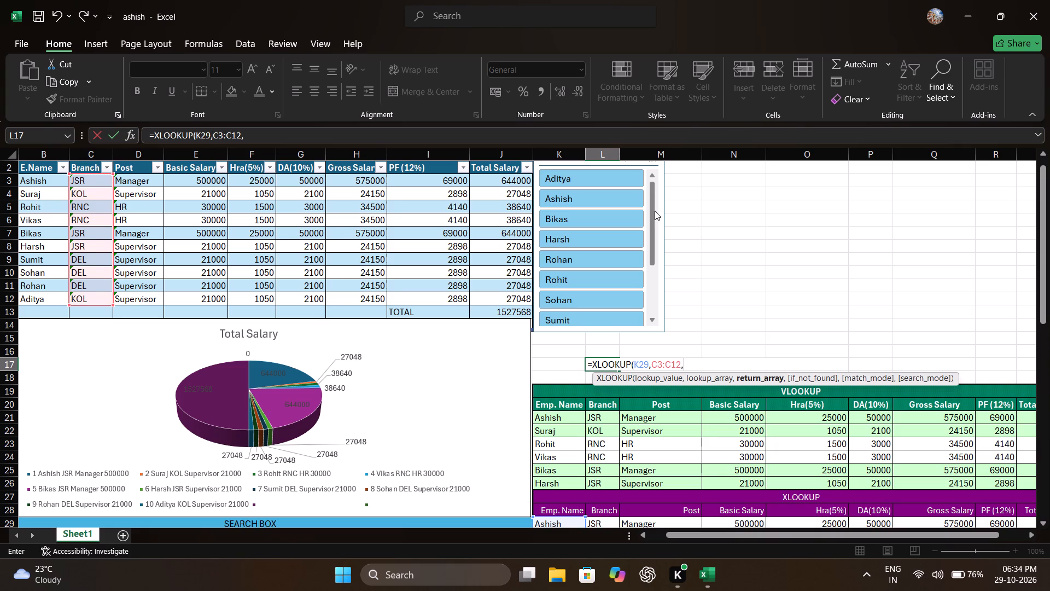
Set the return array of the L17 formula to C3:J12, from Branch through Total Salary, and continue to the if_not_found argument.
key(Up)
key(Up)
key(Up)
key(Up)
key(Up)
key(Up)
key(Up)
key(Up)
key(Up)
key(Up)
key(Up)
key(Left)
key(Left)
key(Left)
key(Left)
key(Left)
key(Left)
key(Left)
key(Left)
key(Left)
key(Left)
key(Left)
key(Left)
key(Up)
key(Up)
key(Up)
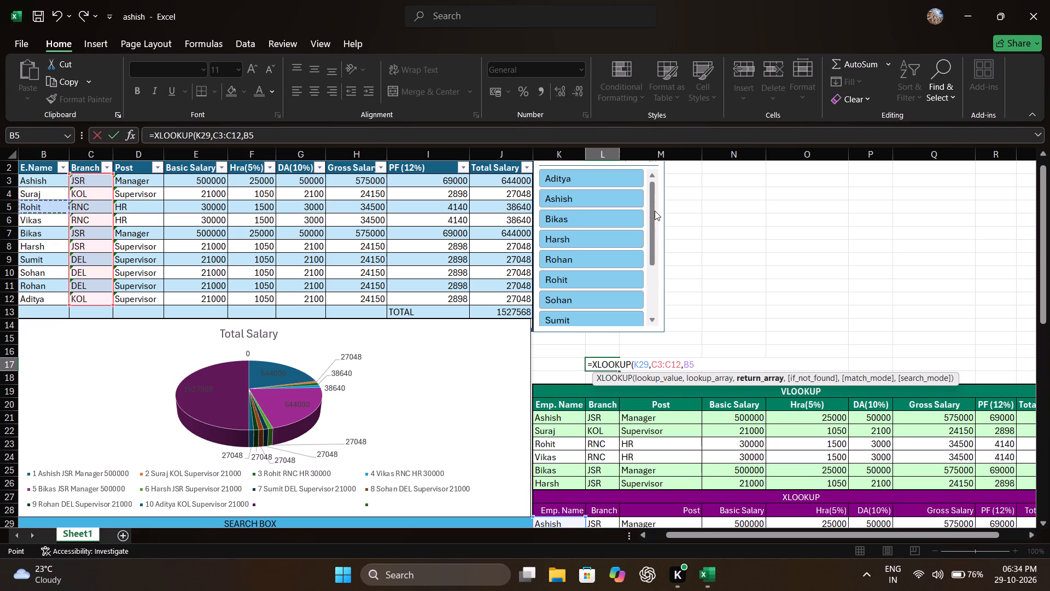
key(Up)
key(Up)
key(Right)
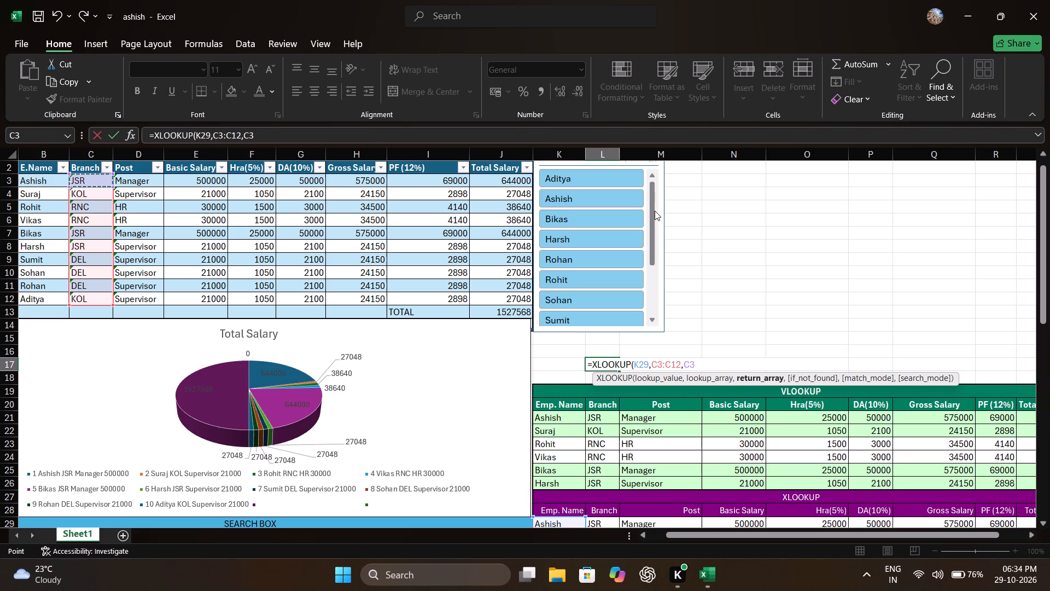
key(shift+Down)
key(shift+Down)
key(shift+Down)
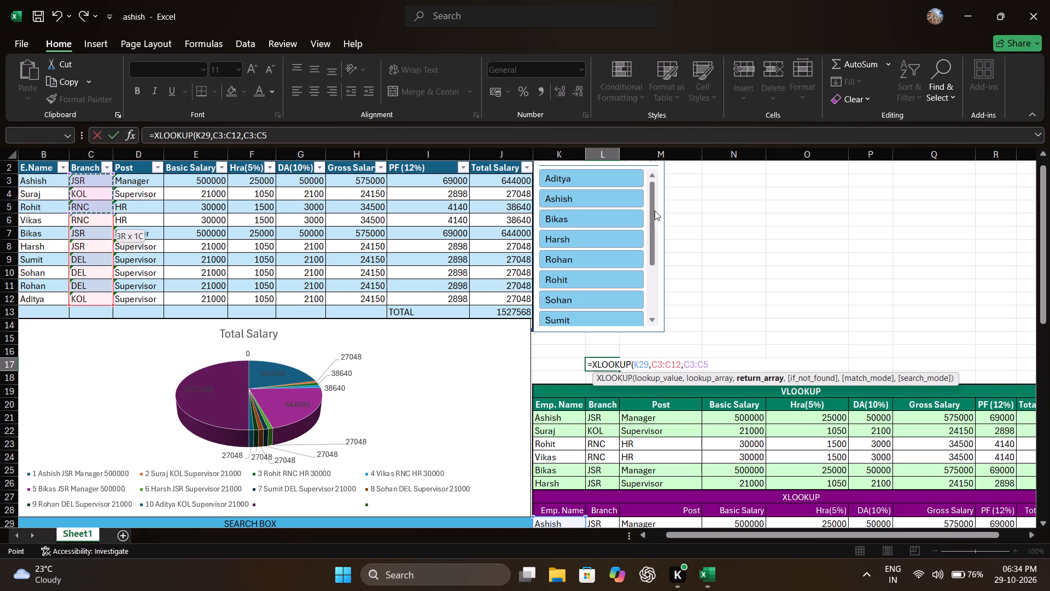
key(shift+Down)
key(shift+Down)
key(shift+Down)
key(shift+Down)
key(shift+Down)
key(shift+Down)
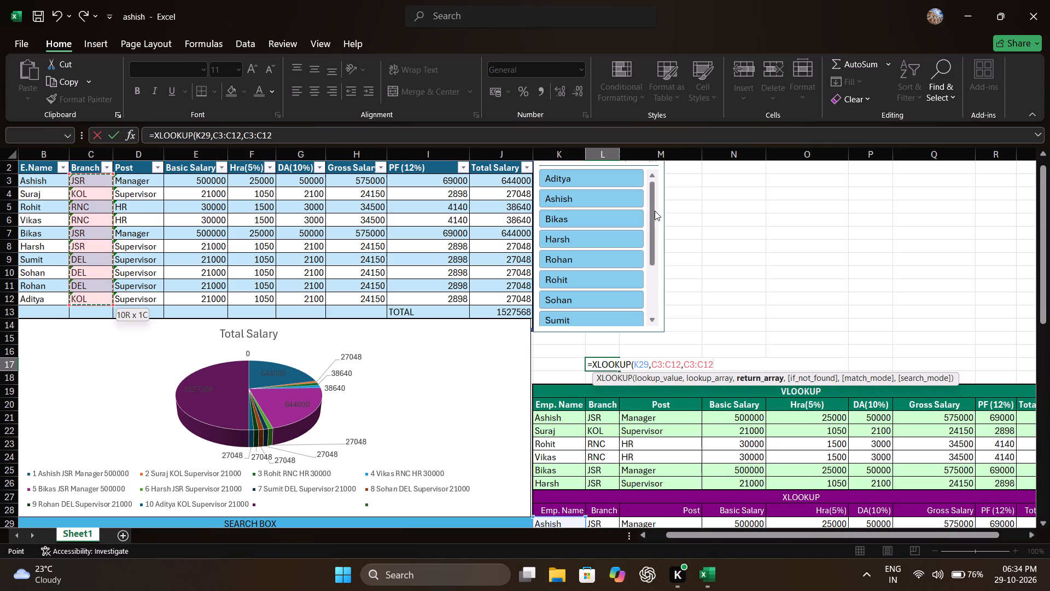
key(shift+Right)
key(shift+Right)
key(shift+Right)
key(shift+Right)
key(shift+Right)
key(shift+Right)
key(shift+Right)
key(shift+Right)
key(shift+Right)
key(shift+Right)
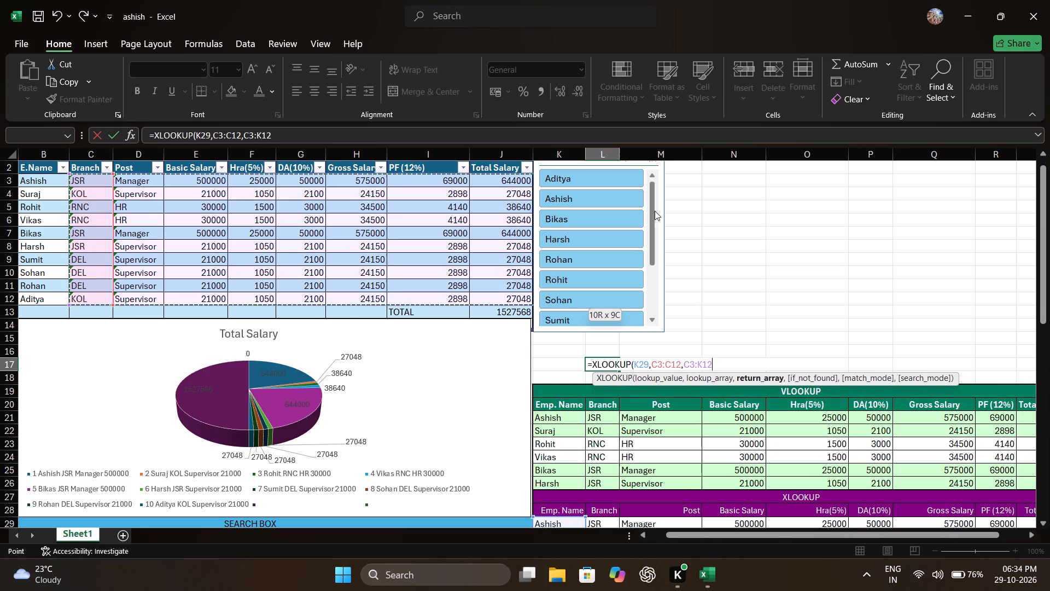
key(shift+Left)
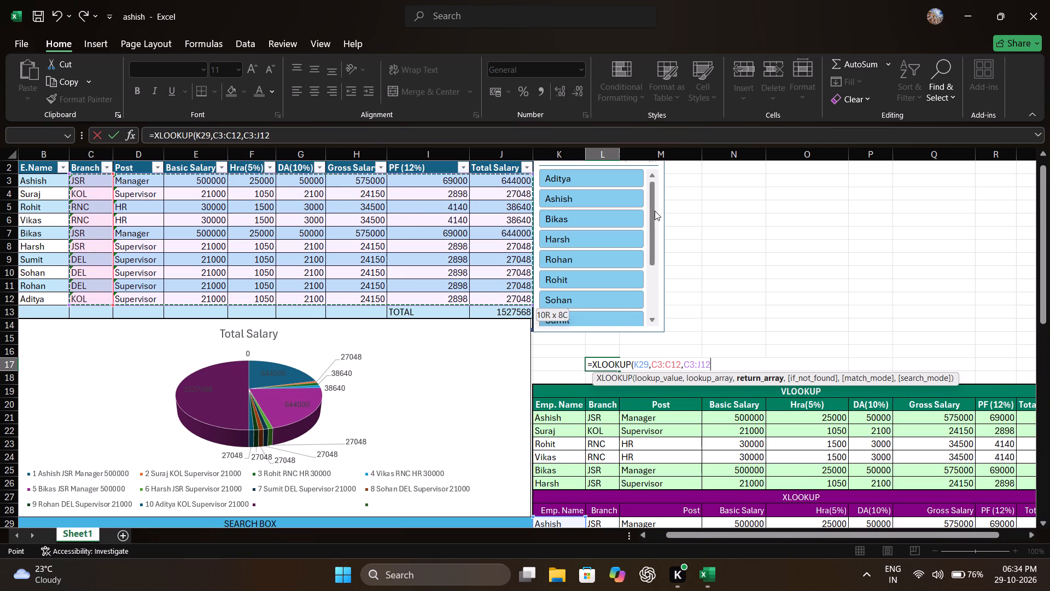
key(shift+Left)
key(shift+Right)
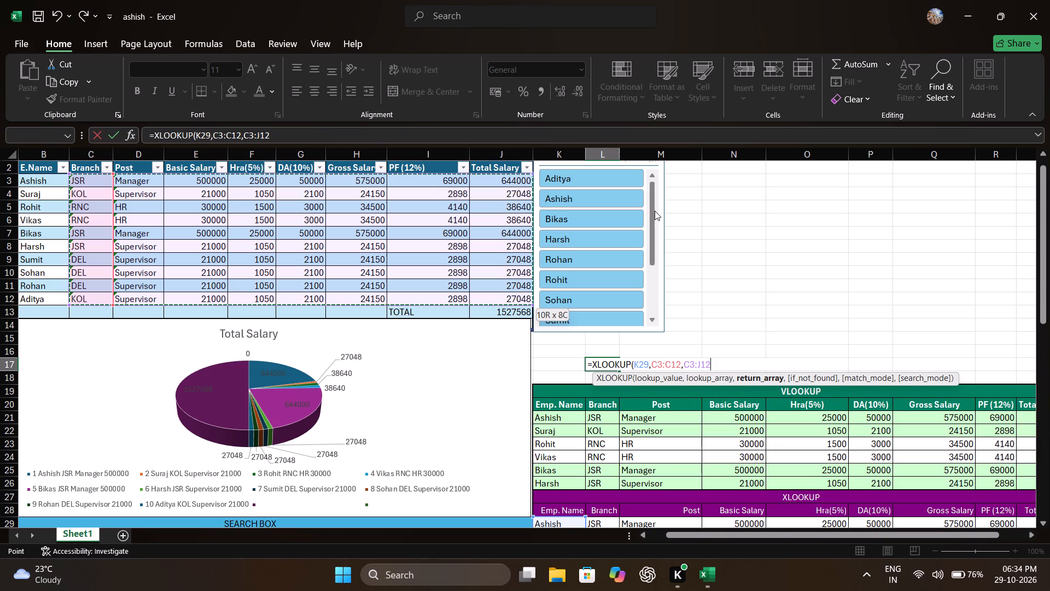
key(comma)
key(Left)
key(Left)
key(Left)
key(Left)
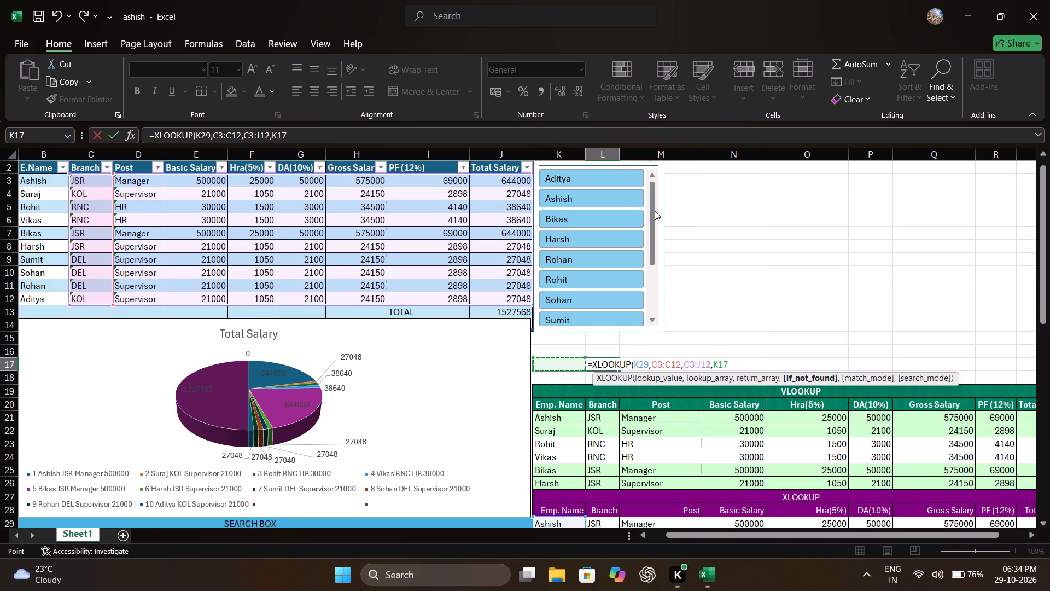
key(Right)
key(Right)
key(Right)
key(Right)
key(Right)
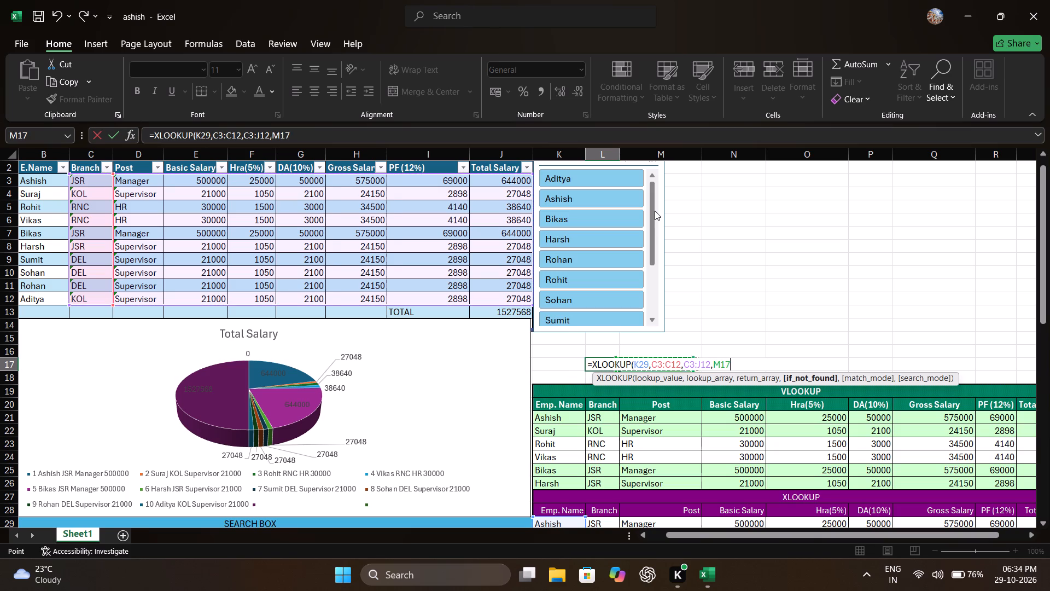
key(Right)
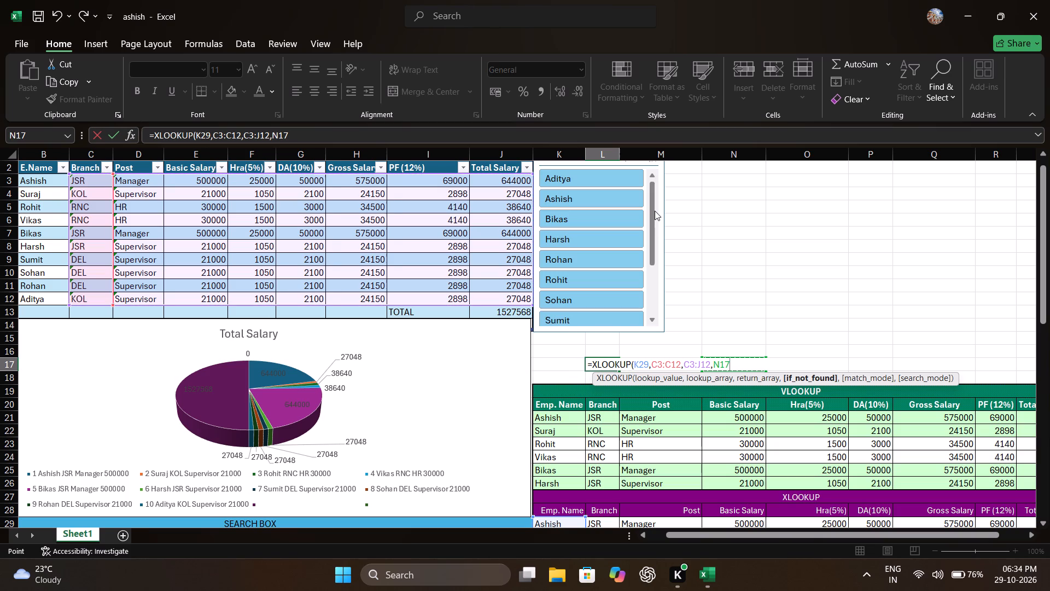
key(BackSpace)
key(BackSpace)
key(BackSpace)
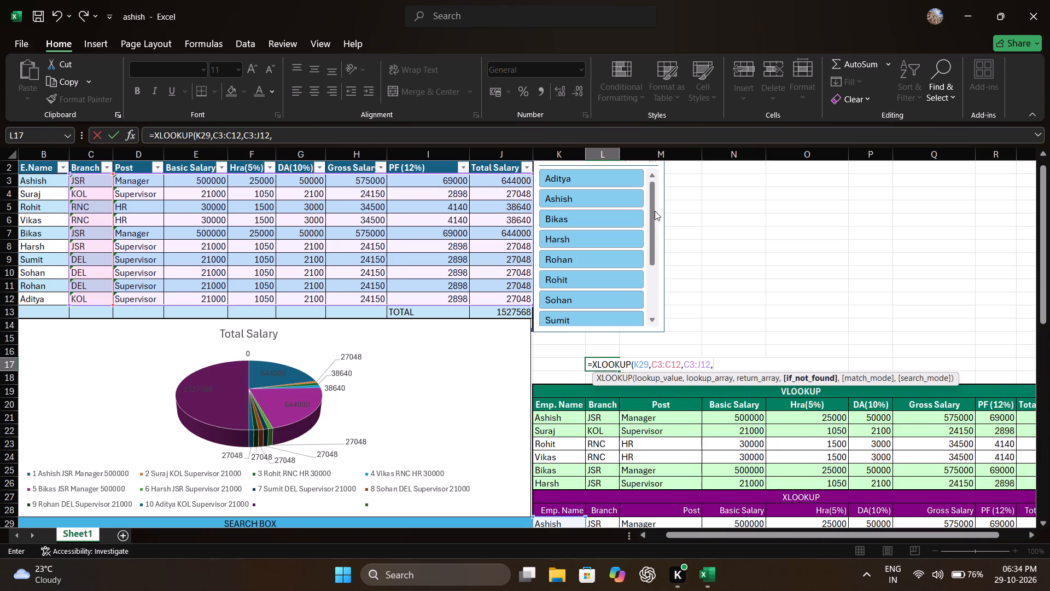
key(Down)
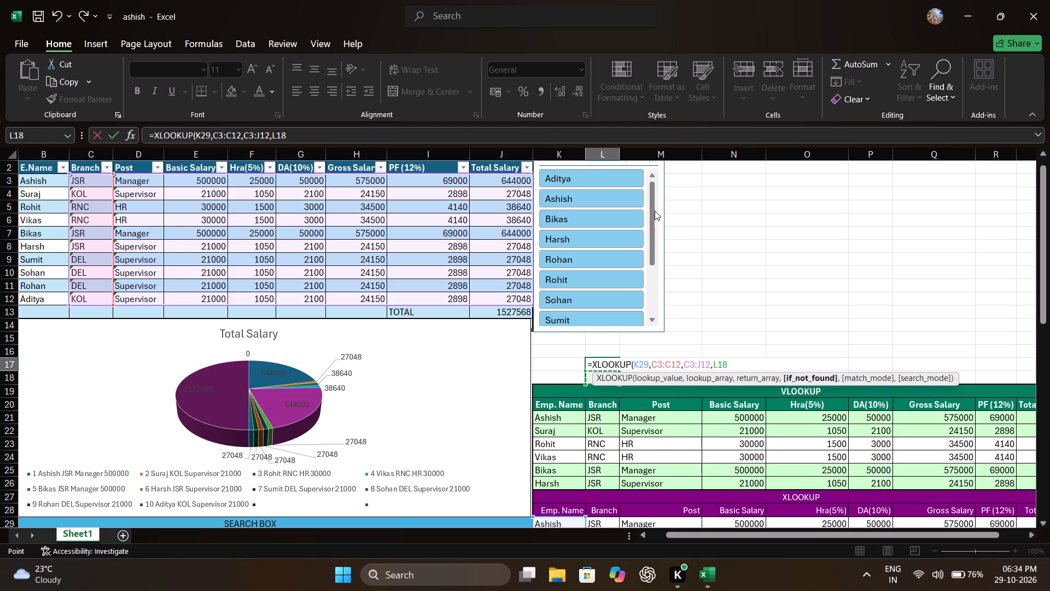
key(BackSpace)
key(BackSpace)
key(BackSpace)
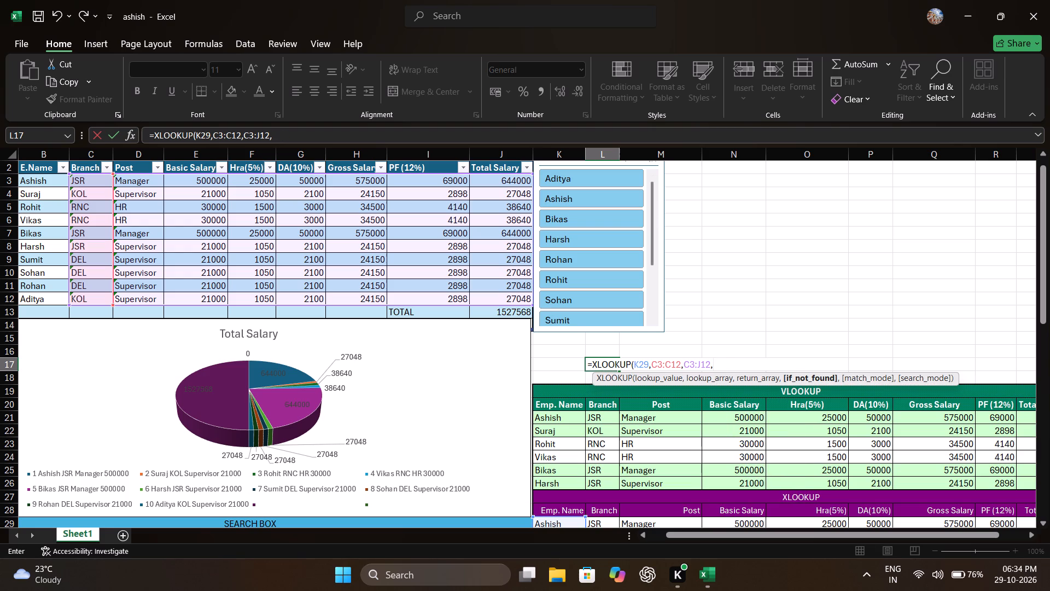
Change the lookup array of the L17 XLOOKUP formula to the Employee Table's name cells B3:B12.
click(682, 364)
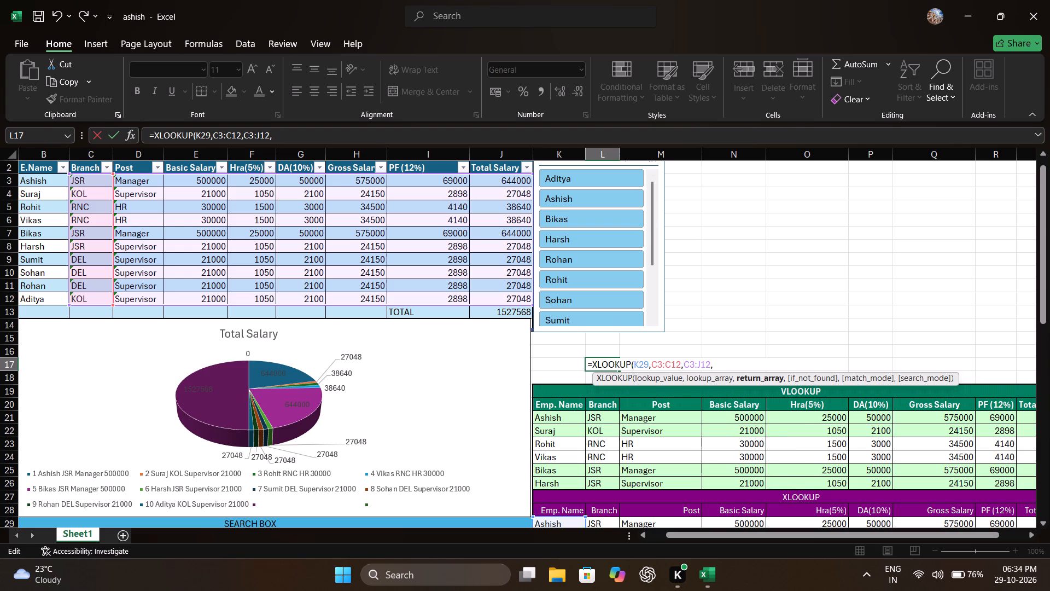
key(Left)
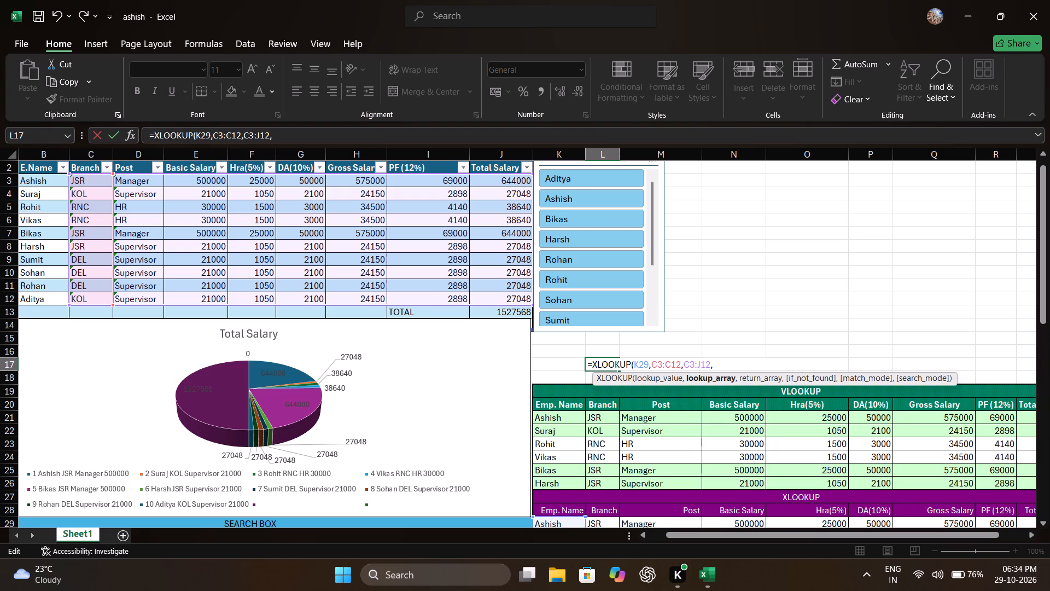
key(Left)
key(Left)
key(BackSpace)
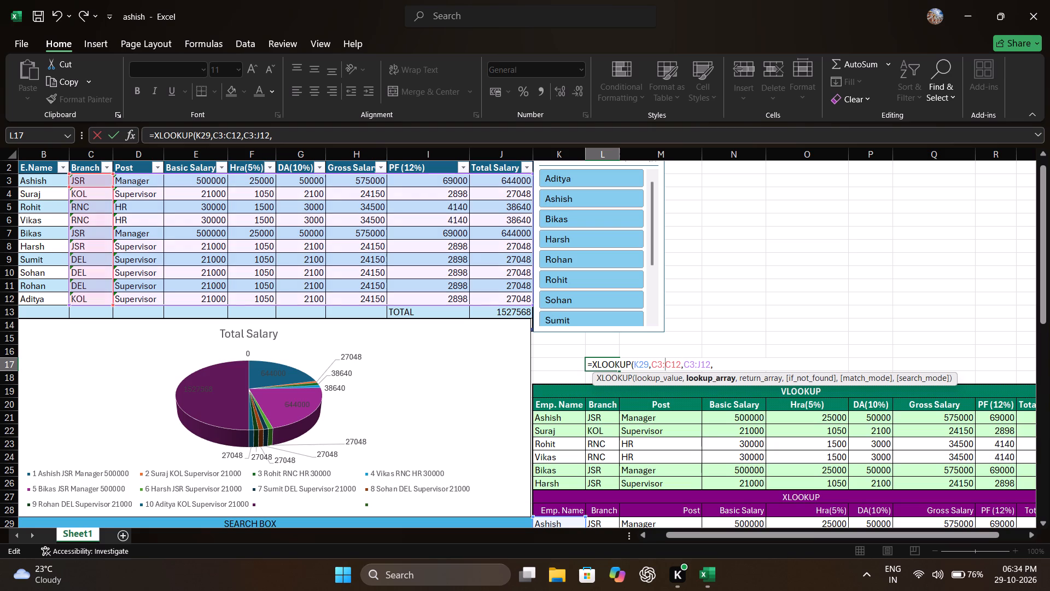
key(shift+b)
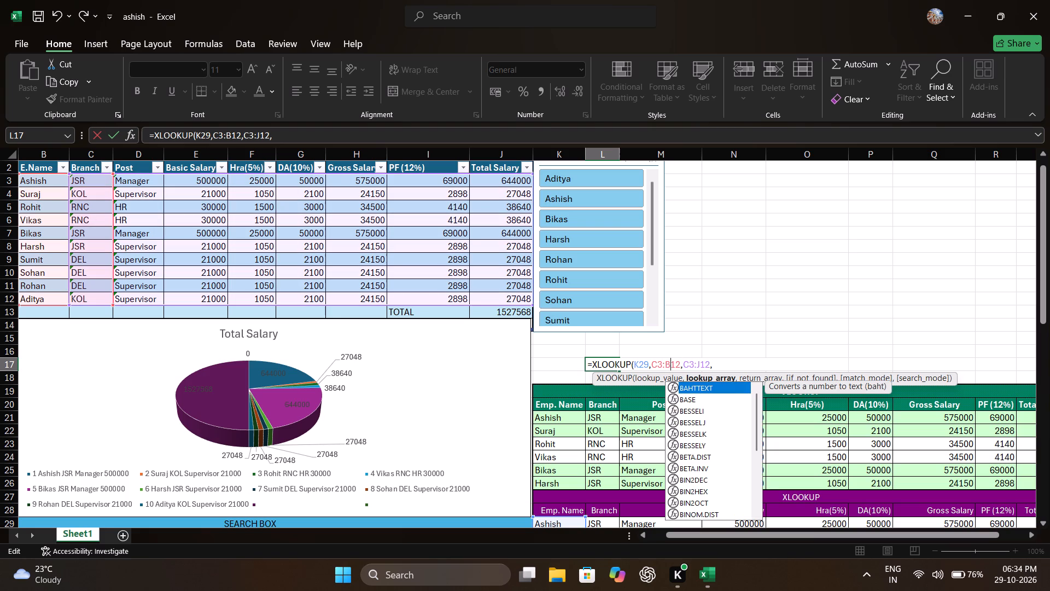
key(Left)
key(Left)
key(Left)
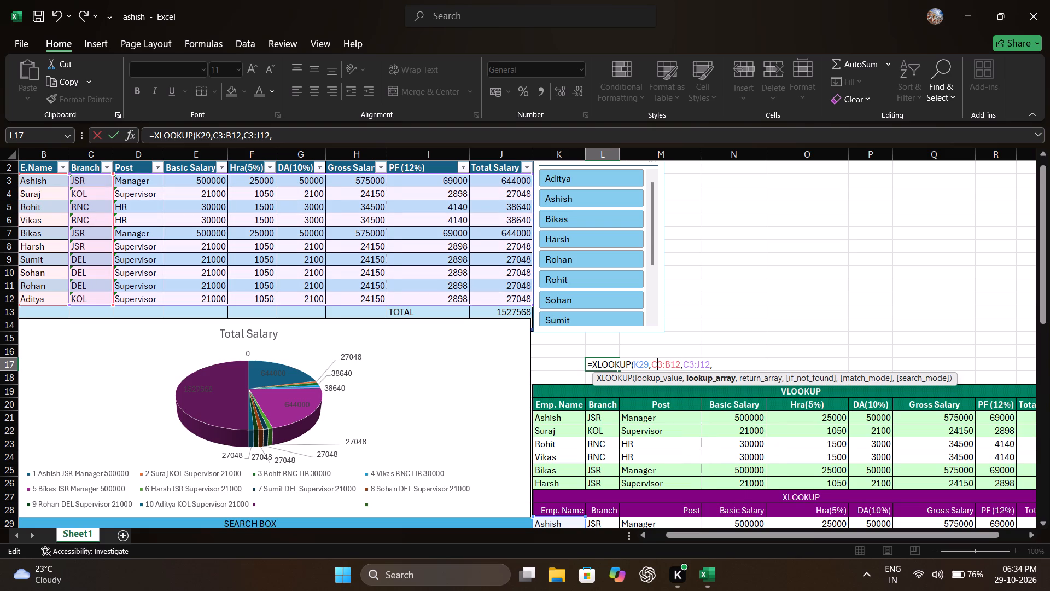
key(BackSpace)
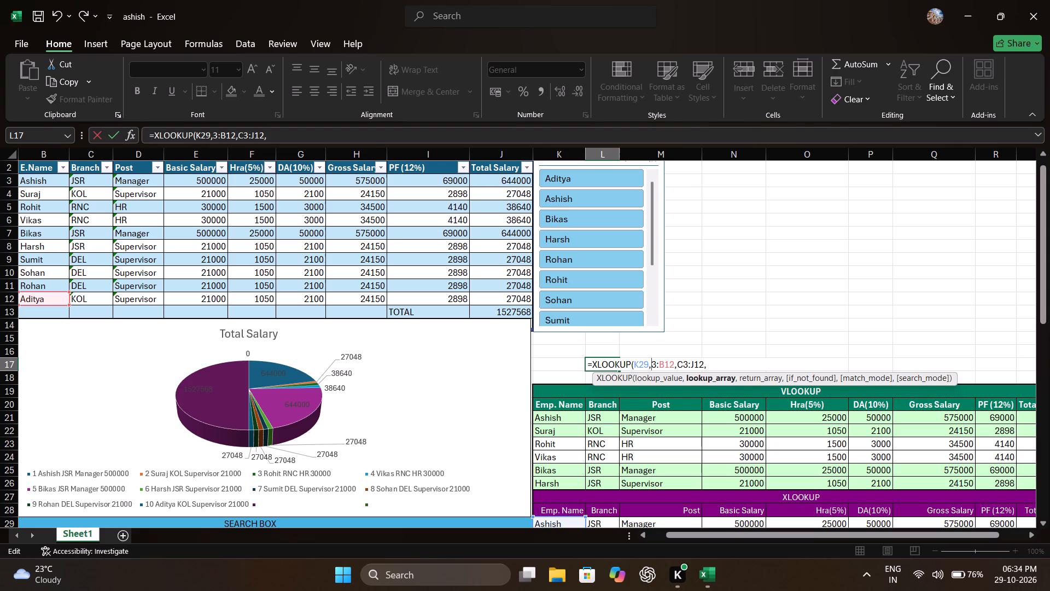
key(shift+b)
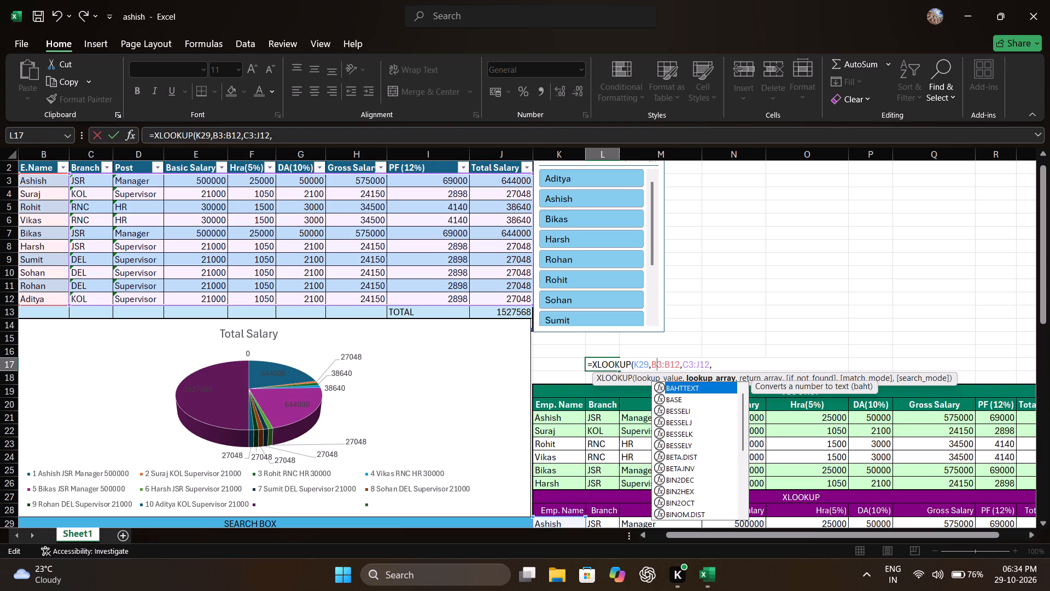
Delete the stray plus signs at the end of the L17 formula, after the C3:J12 return array.
key(Right)
key(Right)
key(Right)
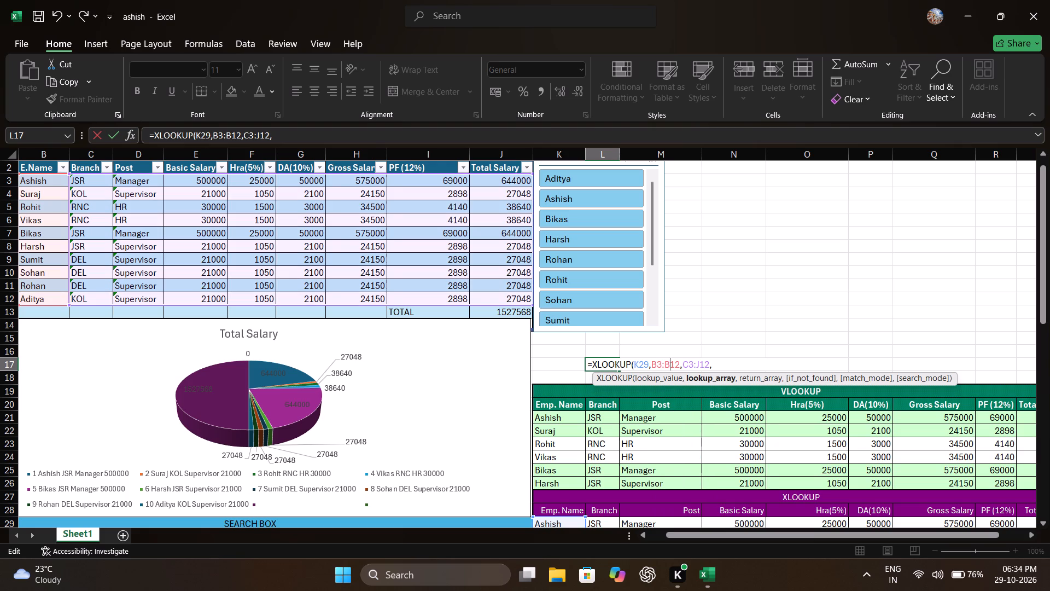
key(Right)
key(Right)
key(Right)
key(Right)
key(Right)
key(Right)
key(Right)
key(Right)
key(Right)
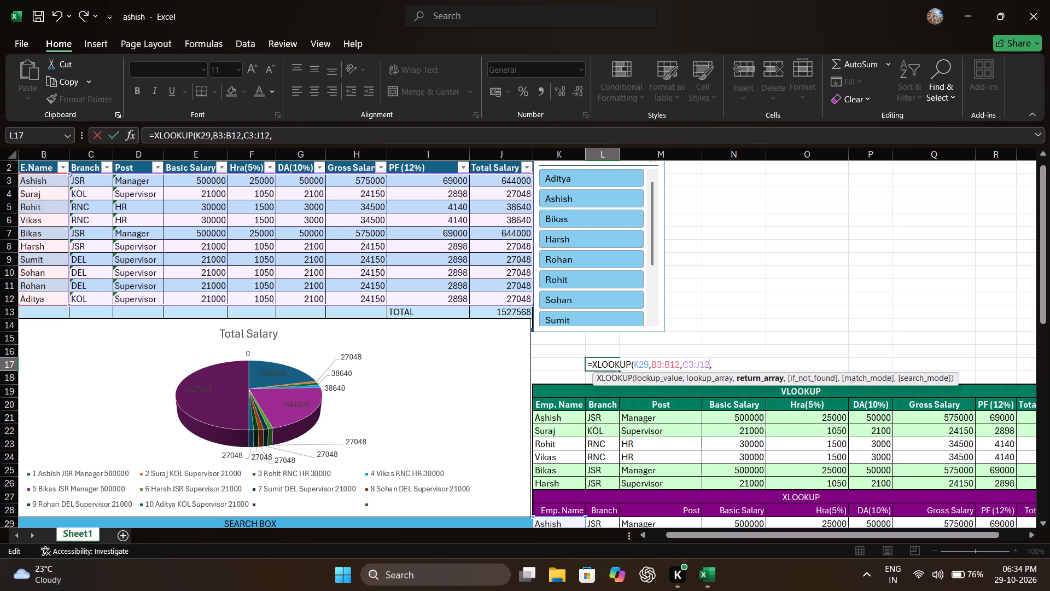
key(Right)
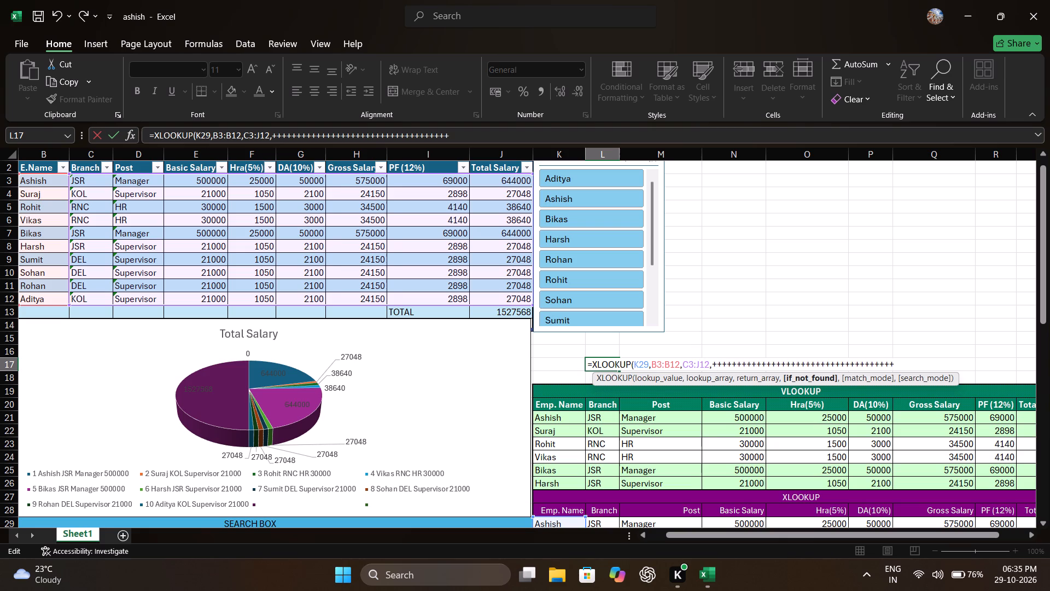
key(BackSpace)
key(BackSpace)
key(BackSpace)
key(BackSpace)
key(BackSpace)
key(BackSpace)
key(BackSpace)
key(BackSpace)
key(BackSpace)
key(BackSpace)
key(BackSpace)
key(BackSpace)
key(BackSpace)
key(BackSpace)
key(BackSpace)
key(BackSpace)
key(BackSpace)
key(BackSpace)
key(BackSpace)
key(BackSpace)
key(BackSpace)
key(BackSpace)
key(BackSpace)
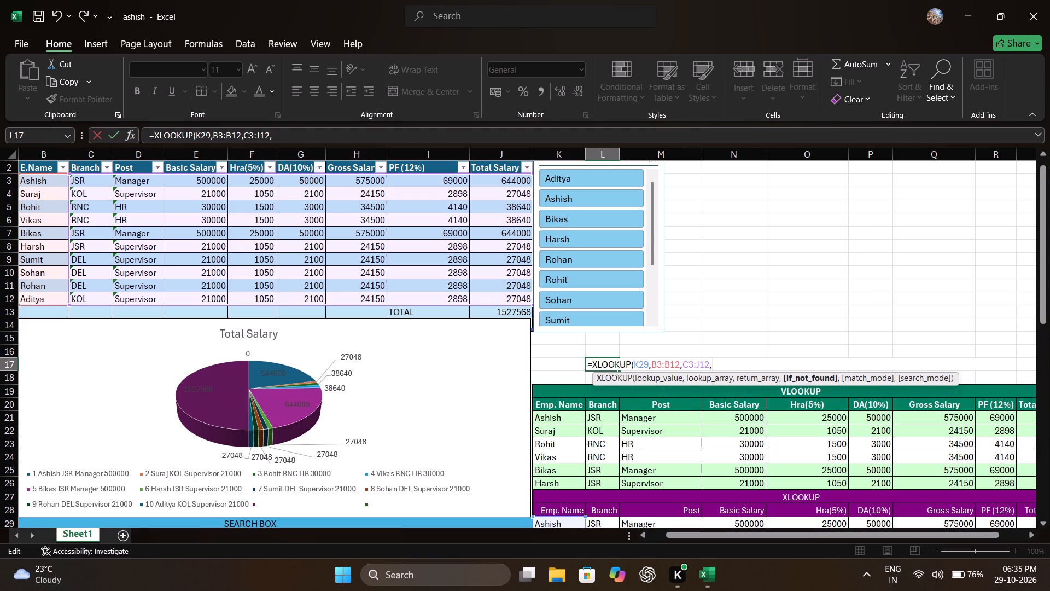
Drop the trailing comma after C3:J12, close the parenthesis and enter the XLOOKUP formula in L17.
key(BackSpace)
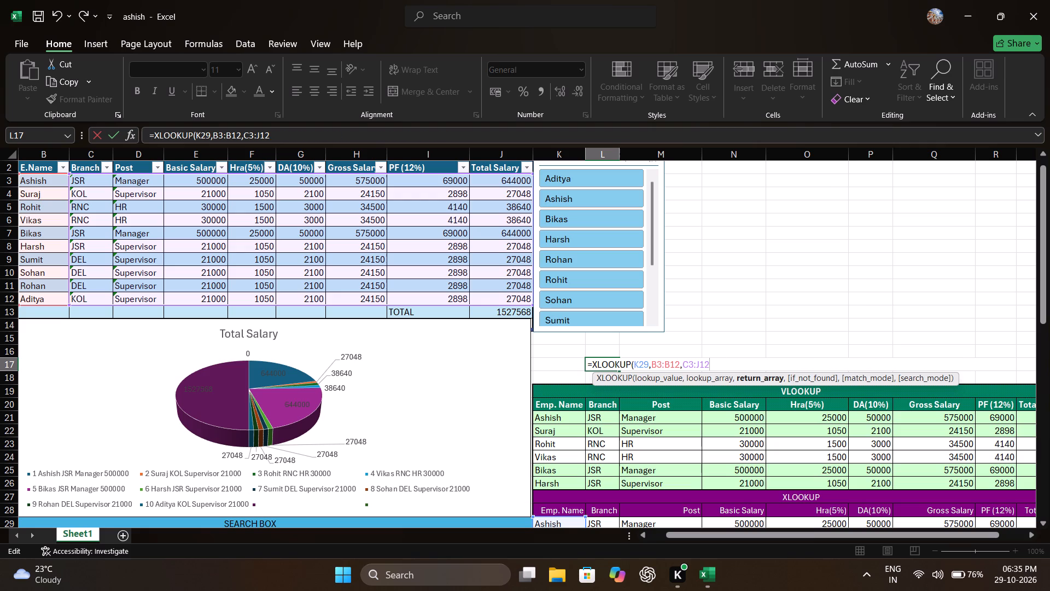
key(comma)
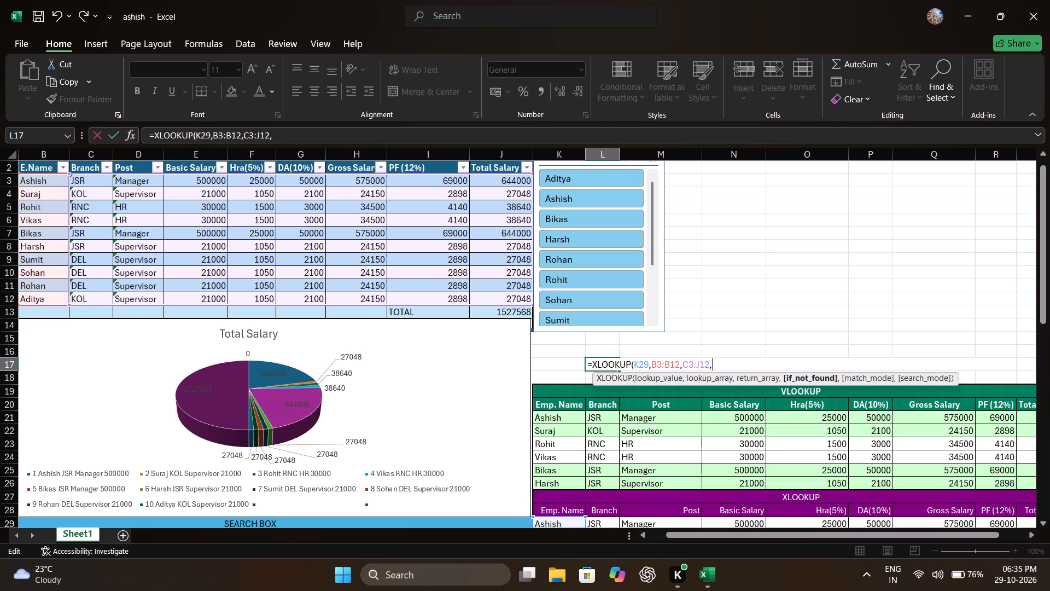
key(BackSpace)
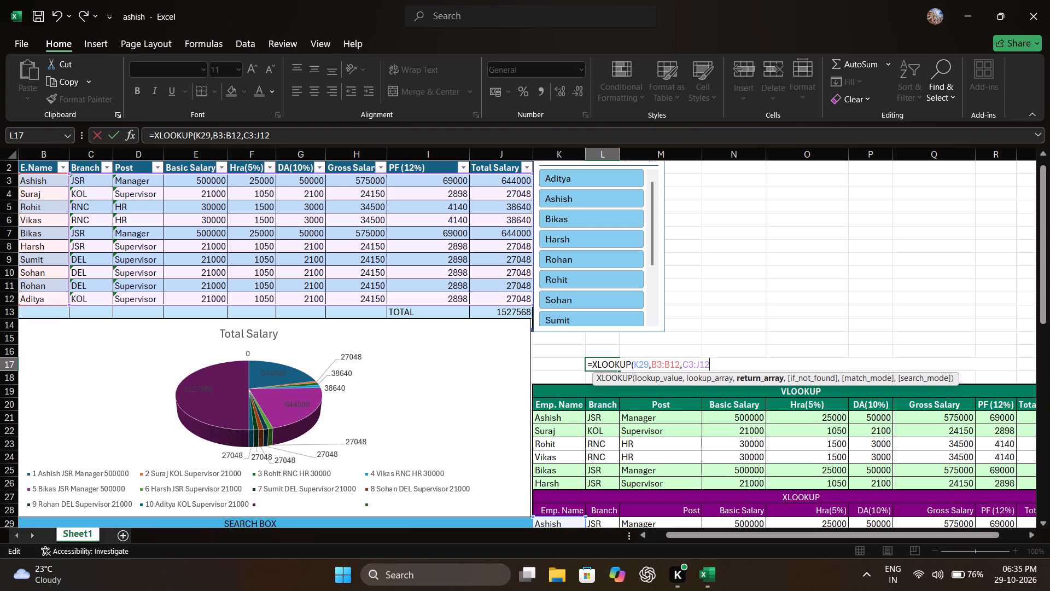
key(shift+parenright)
key(Return)
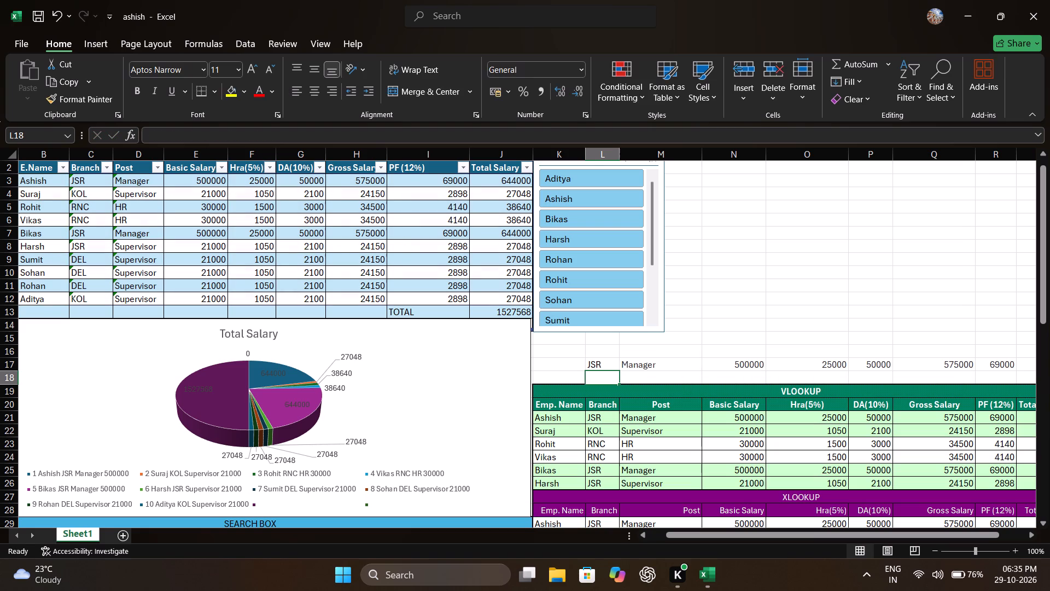
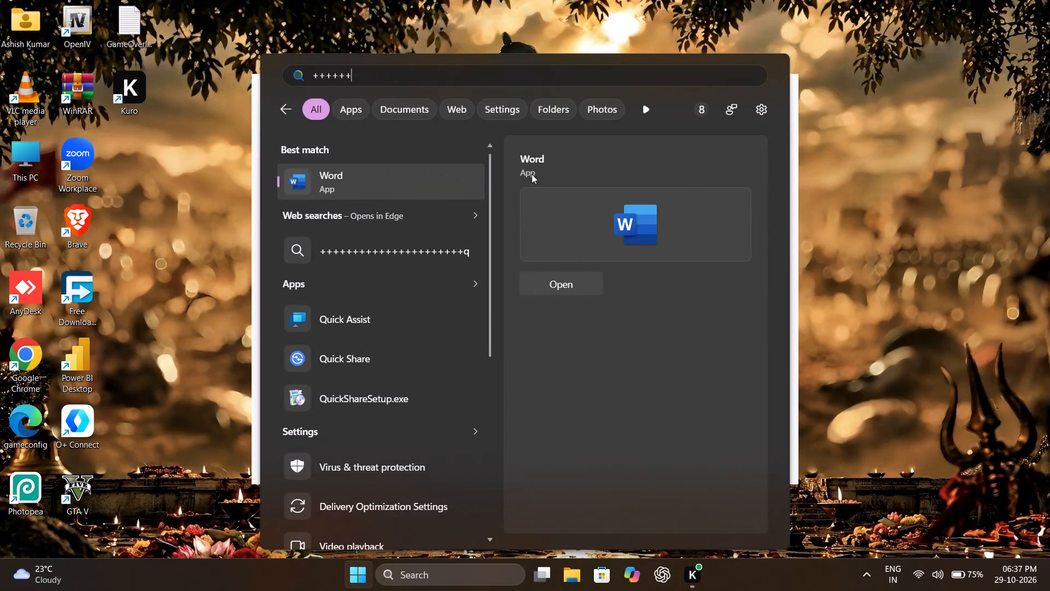
Search Windows for "qu" and launch the Quick Share app.
text(qu)
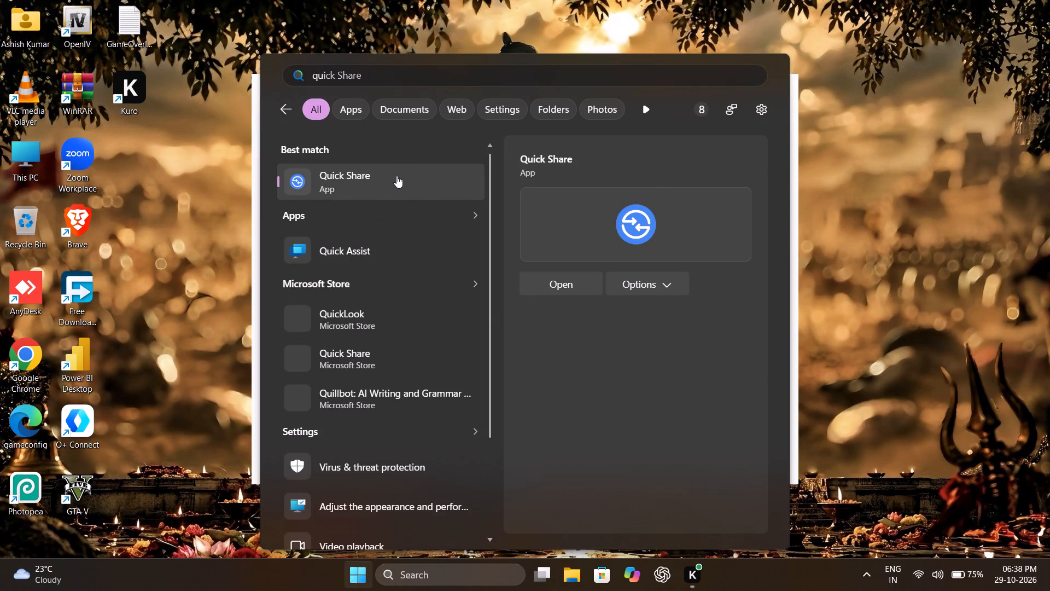
double_click(396, 176)
double_click(396, 176)
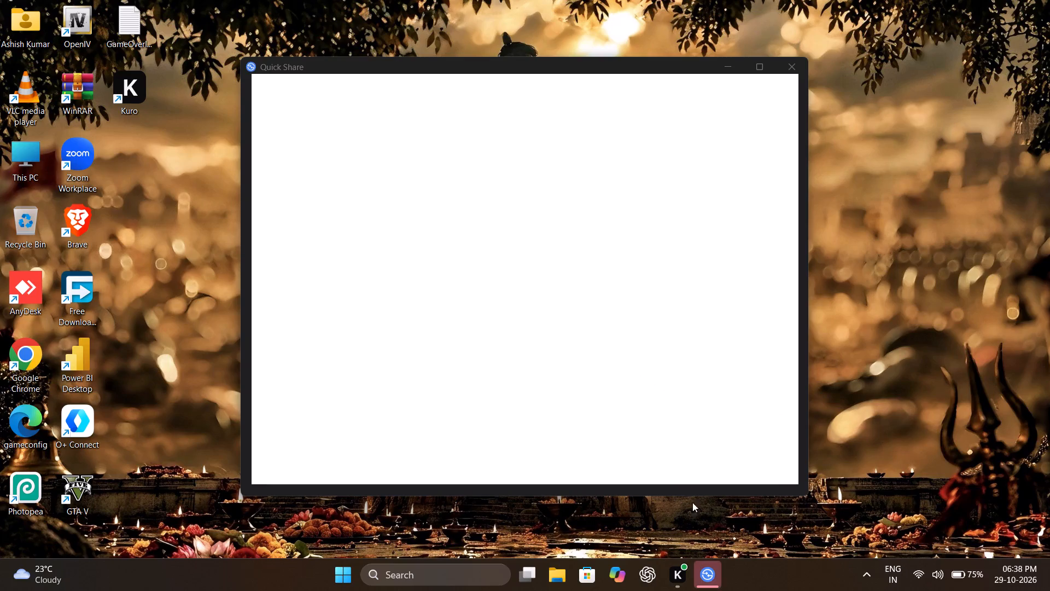
click(713, 532)
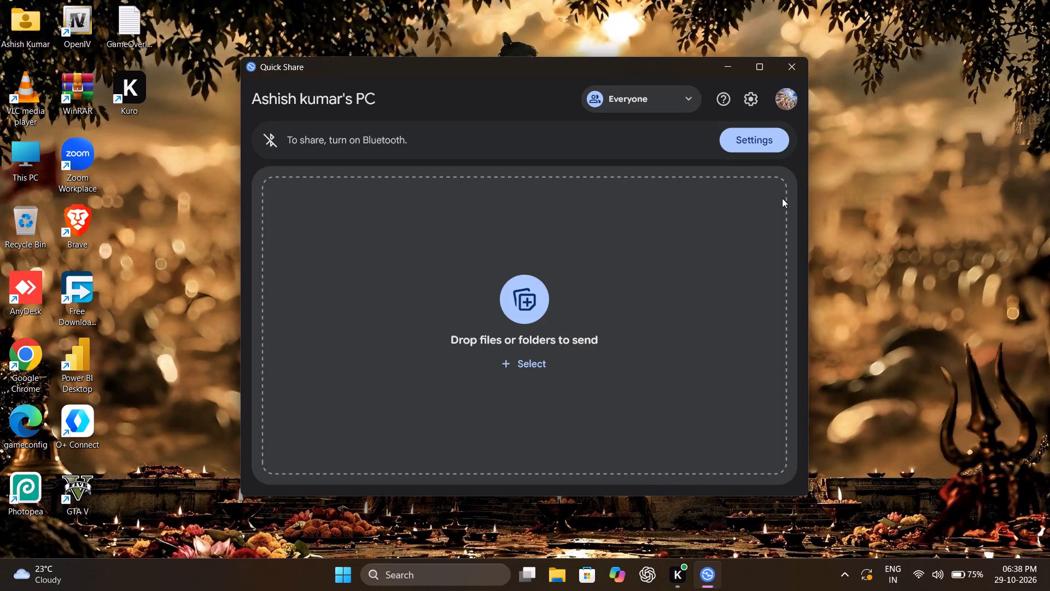
Turn on Bluetooth in the Windows Bluetooth device settings that Quick Share links to, and return to Quick Share.
click(727, 143)
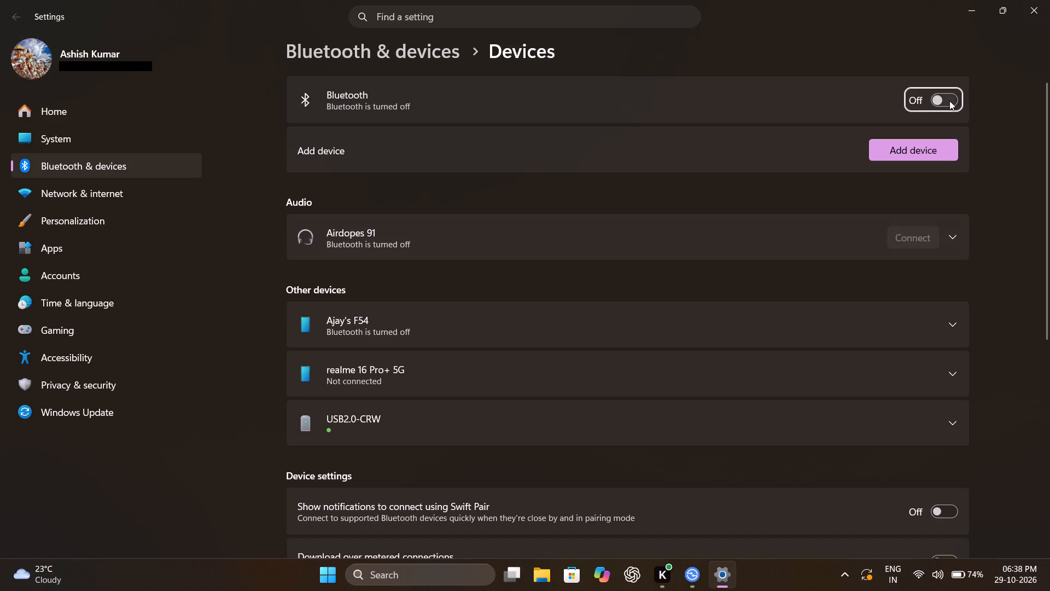
click(949, 101)
click(1045, 5)
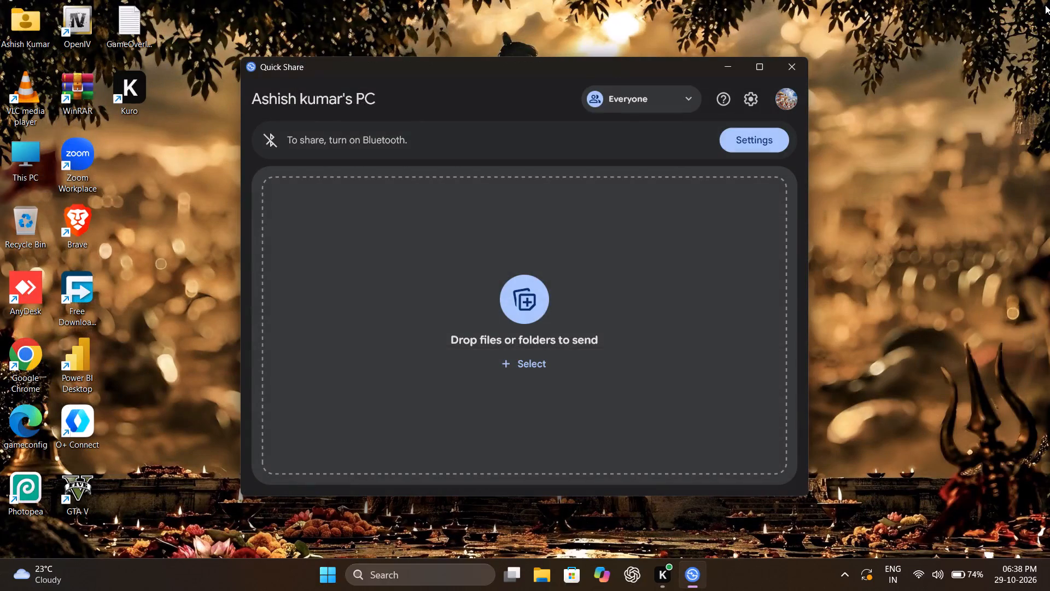
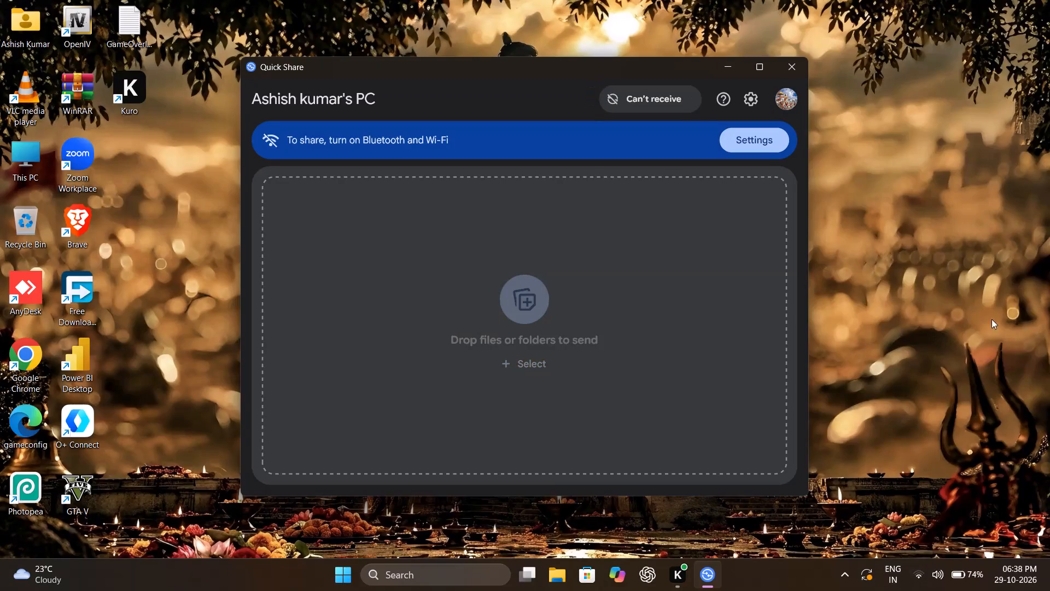
Check the Wi-Fi connection in the Windows Network & internet settings that Quick Share links to, and close Settings.
click(790, 143)
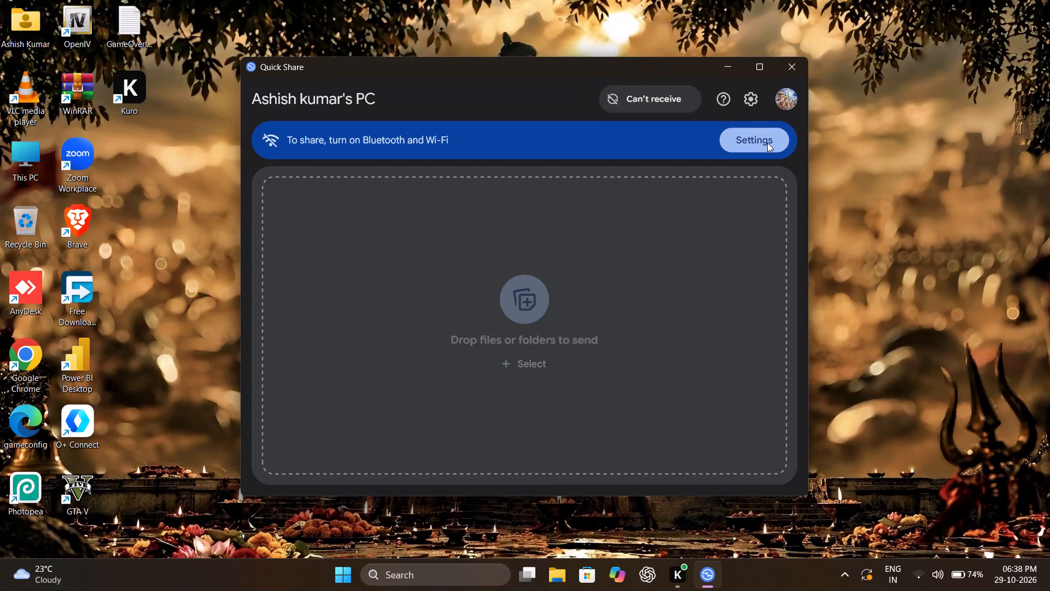
click(767, 143)
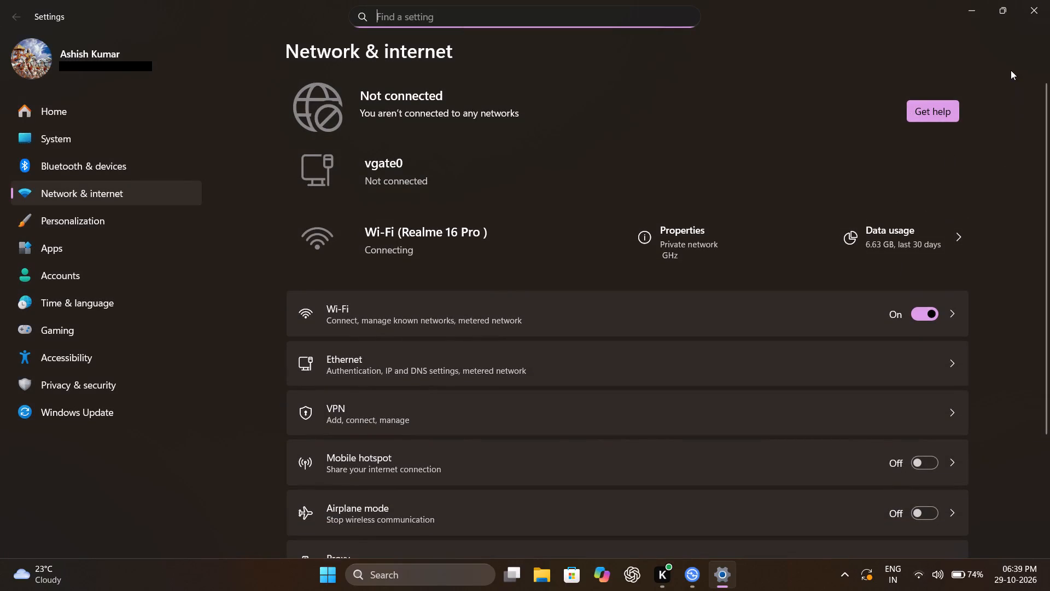
click(1039, 5)
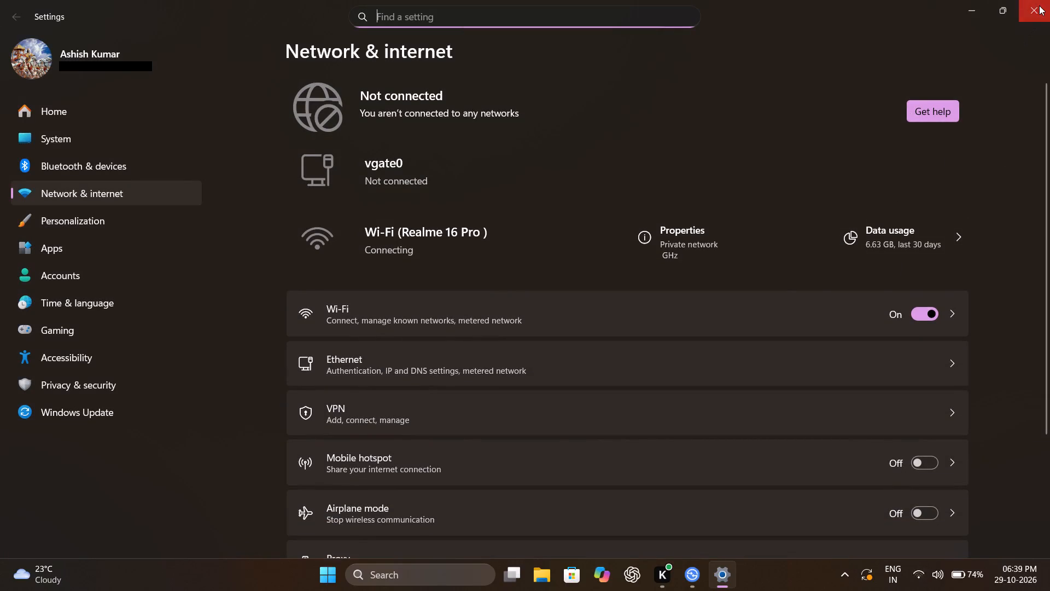
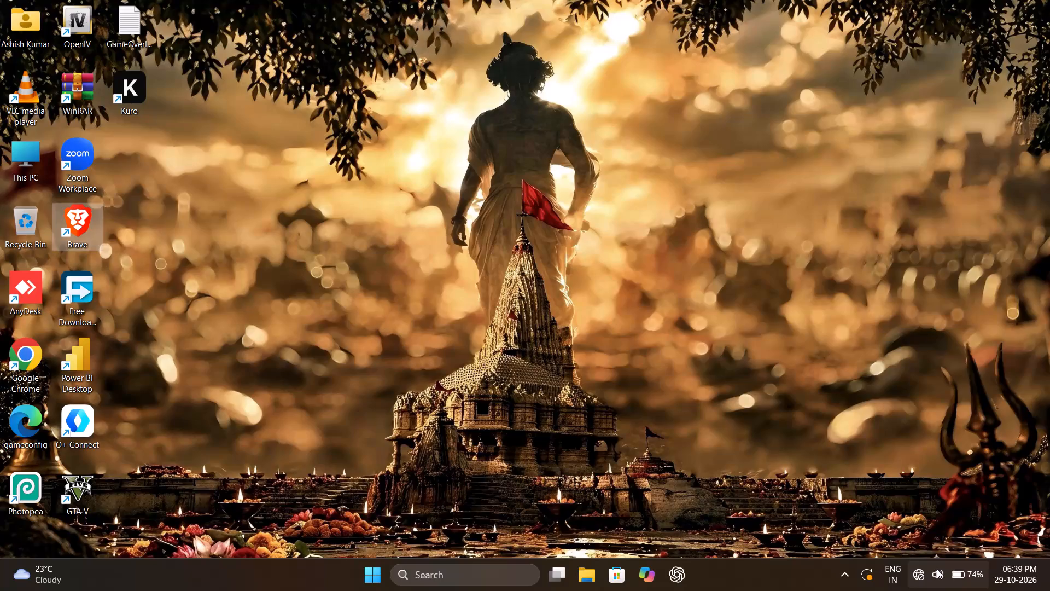
Search Windows for "q" and launch the Quick Share app.
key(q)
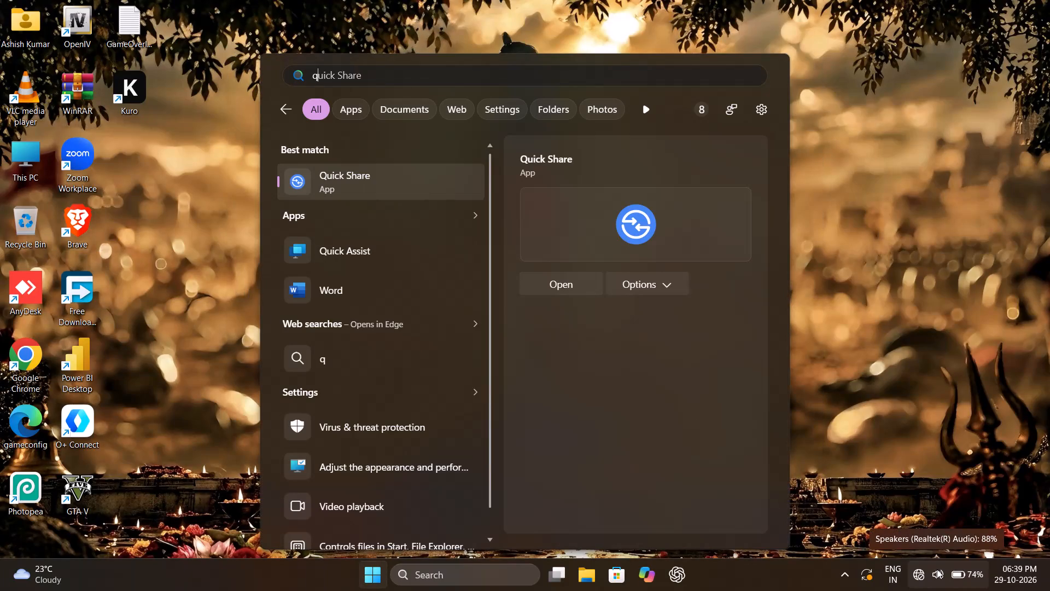
key(Return)
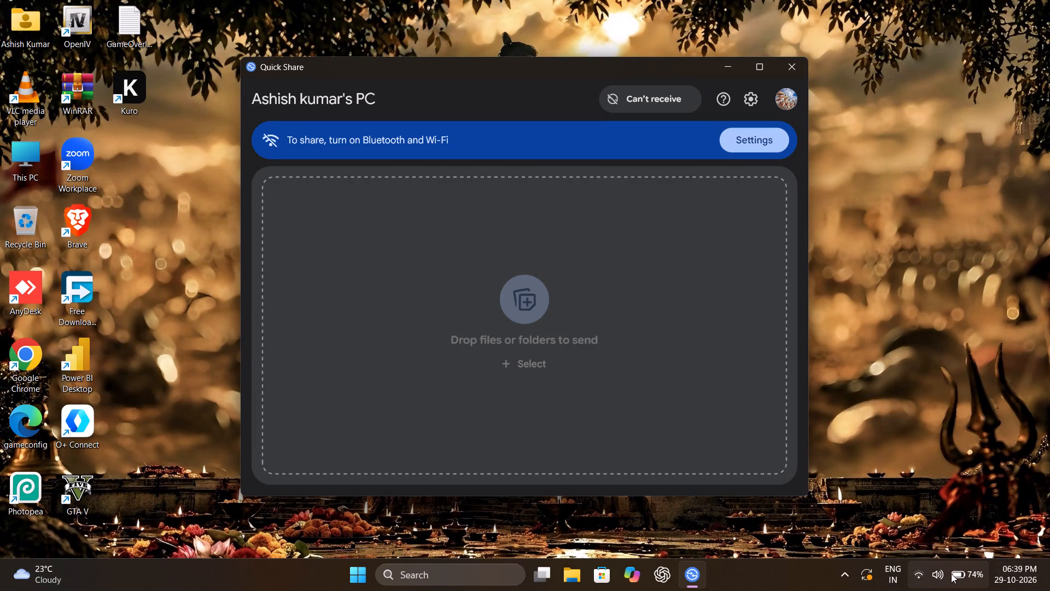
Turn Bluetooth on and Wi-Fi off so Quick Share can receive a file.
click(951, 573)
click(906, 312)
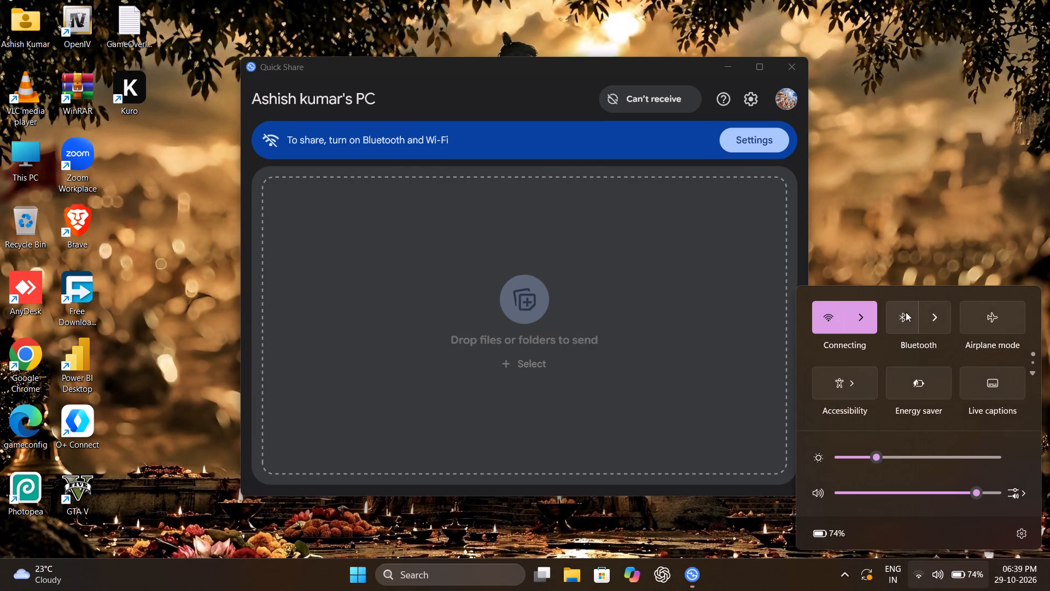
click(831, 318)
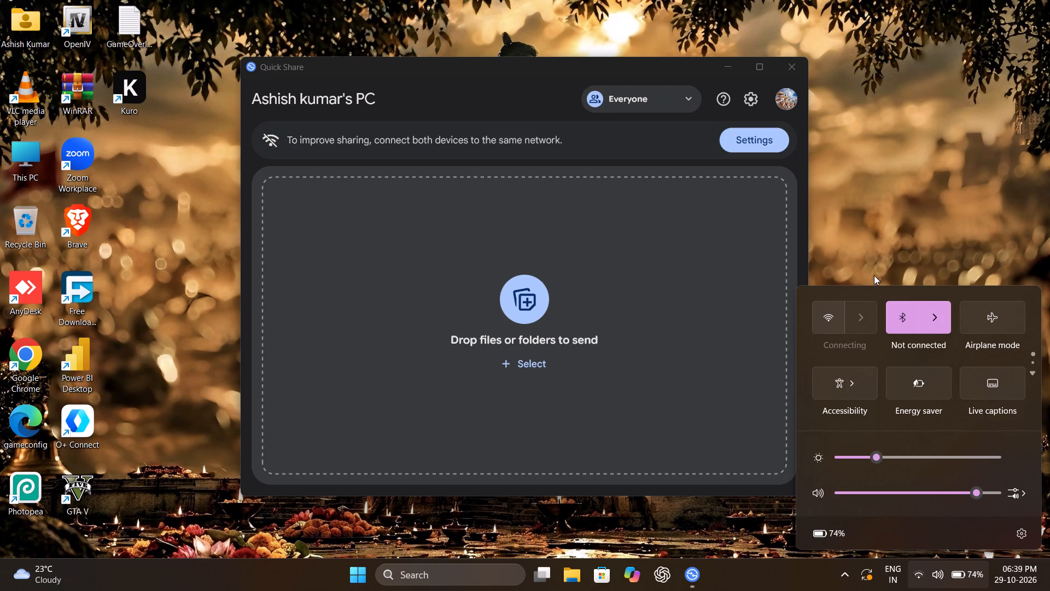
click(876, 269)
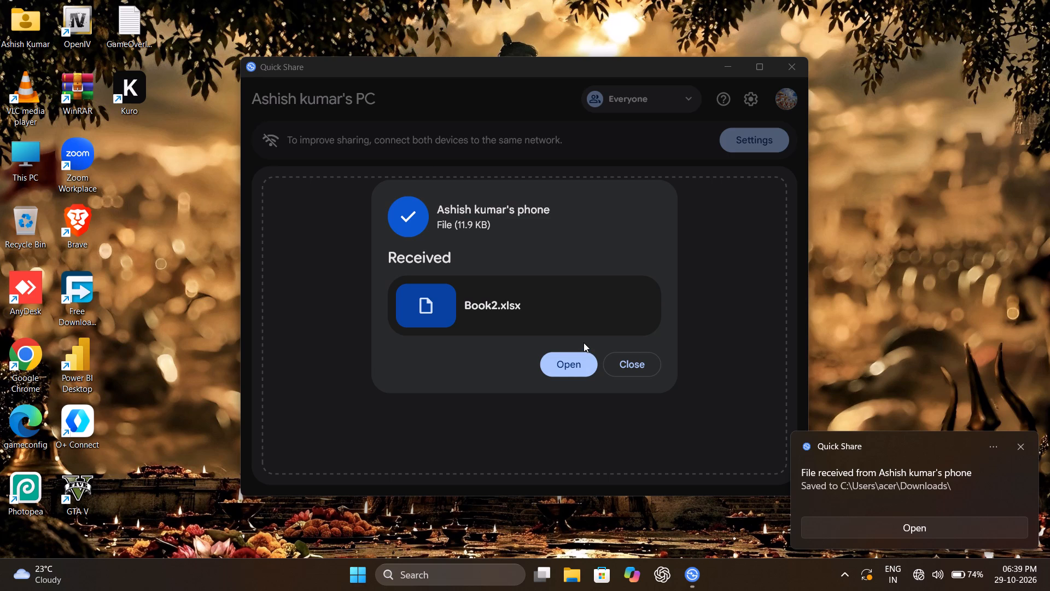
Close Quick Share once Book2.xlsx has arrived from the phone, and dismiss the file-received notification.
click(786, 71)
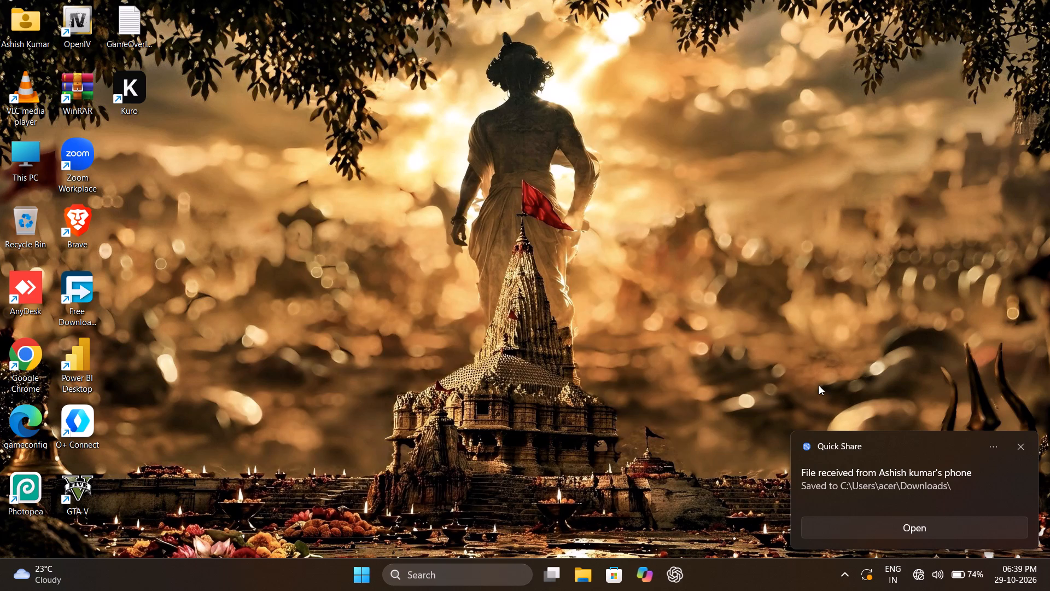
click(1017, 439)
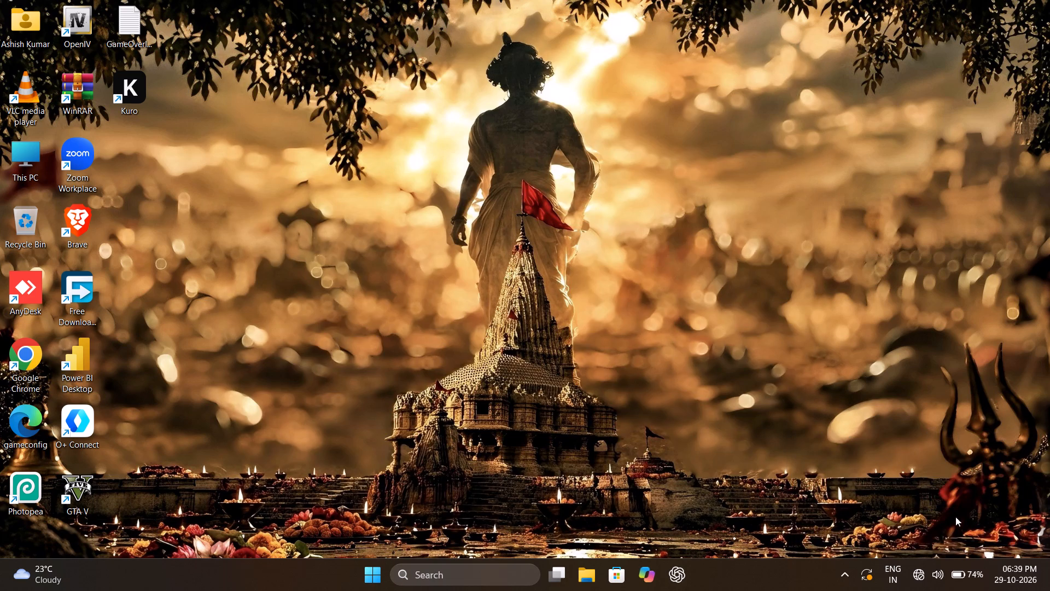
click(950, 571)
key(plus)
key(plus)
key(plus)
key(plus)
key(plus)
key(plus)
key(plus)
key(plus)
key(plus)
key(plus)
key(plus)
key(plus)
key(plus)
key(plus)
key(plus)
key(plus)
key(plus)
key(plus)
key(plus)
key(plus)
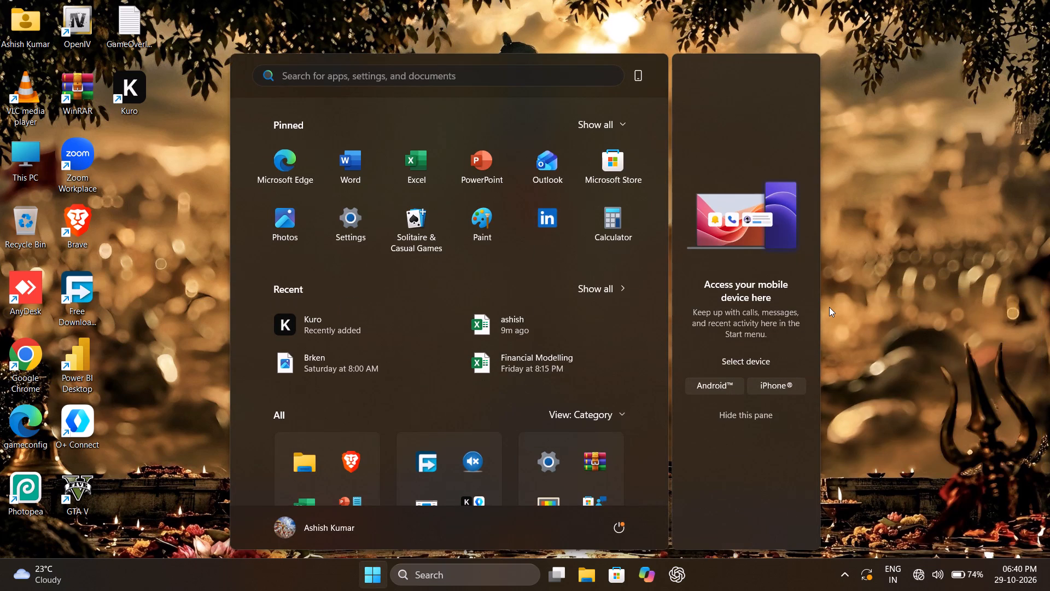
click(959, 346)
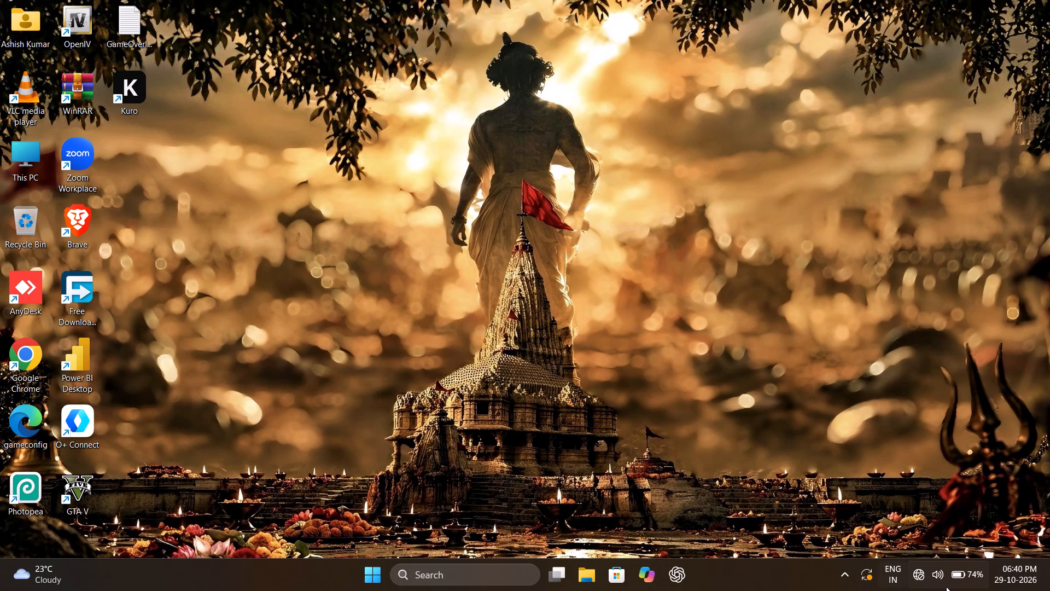
Turn the PC's Wi-Fi back on and switch Bluetooth off.
click(946, 587)
click(920, 587)
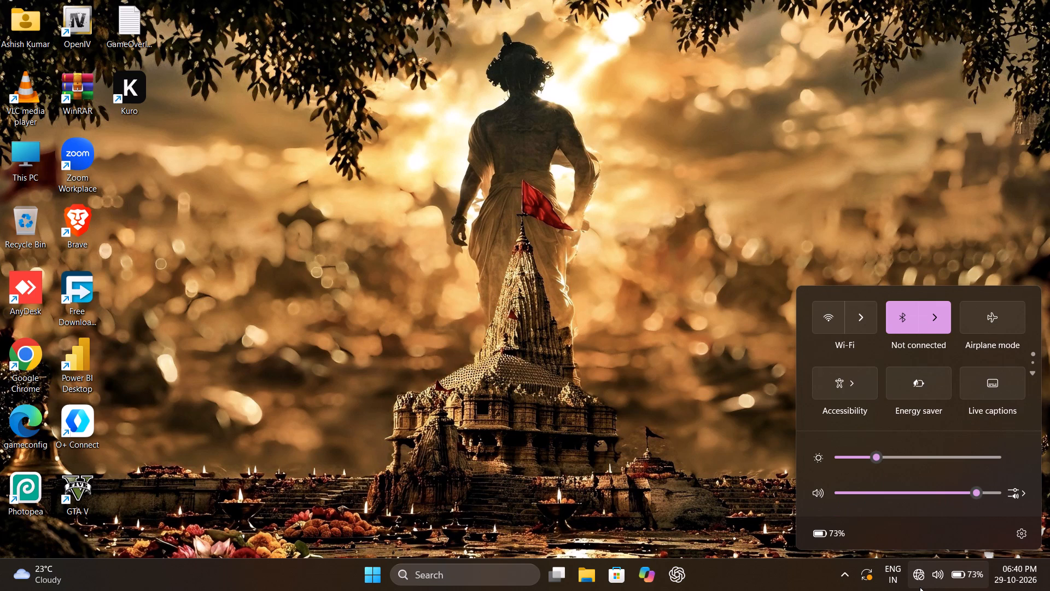
click(823, 328)
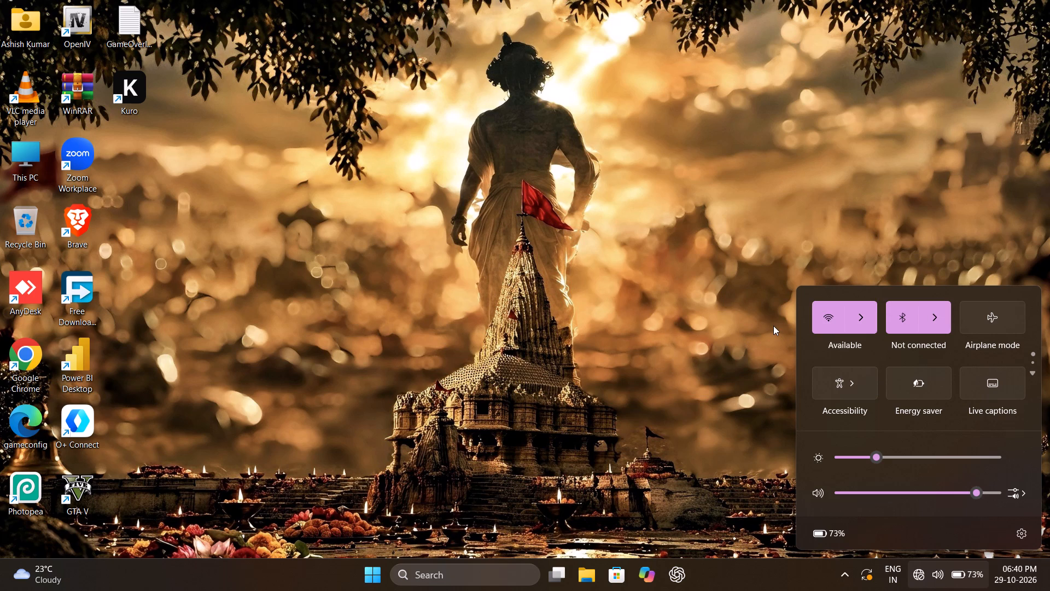
click(910, 316)
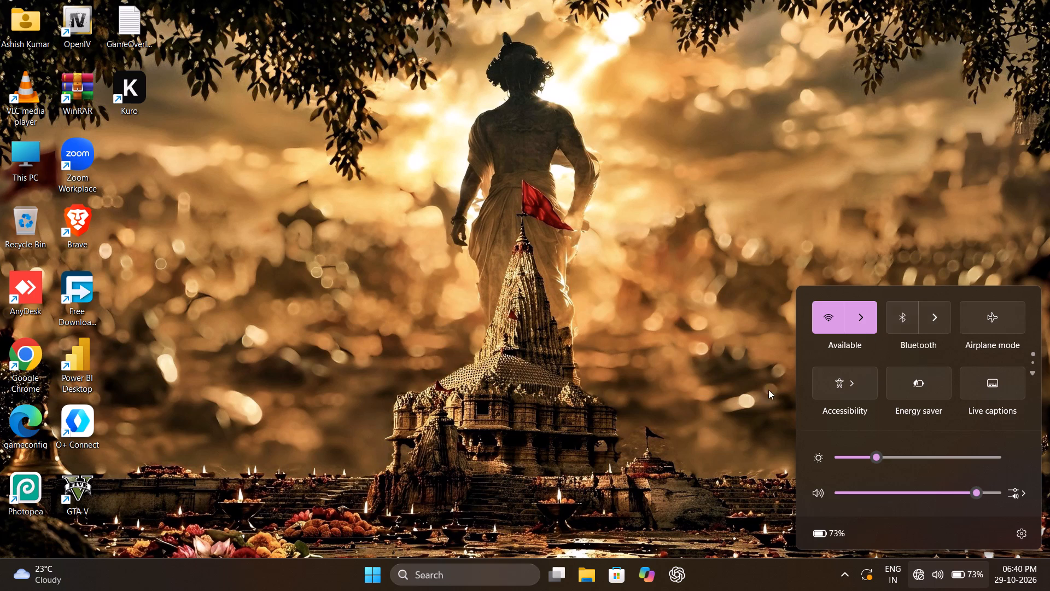
Connect the PC to the Realme 16 Pro Wi-Fi network and return to the desktop.
click(849, 325)
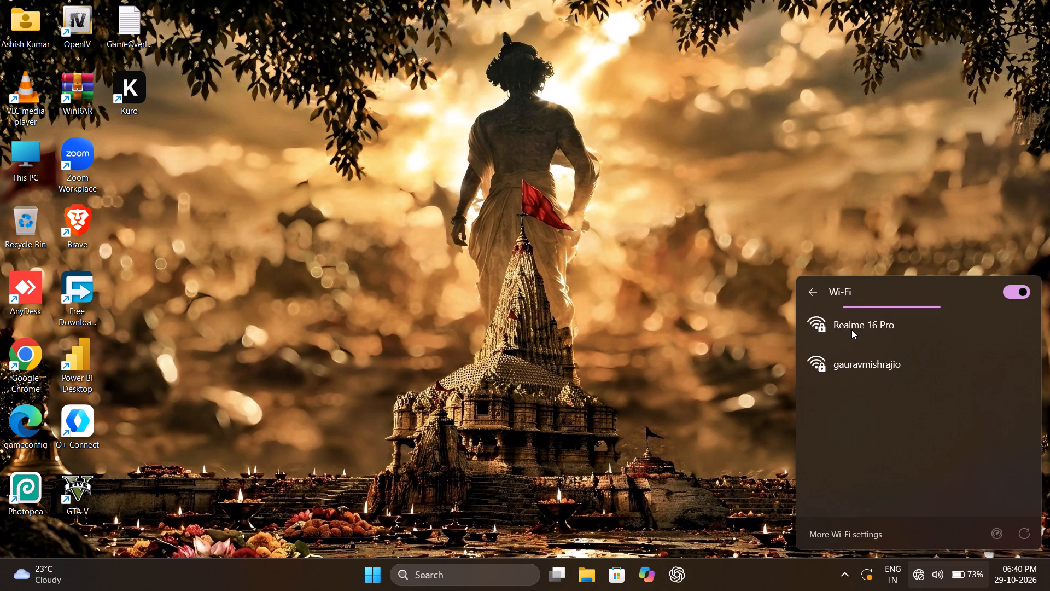
click(884, 328)
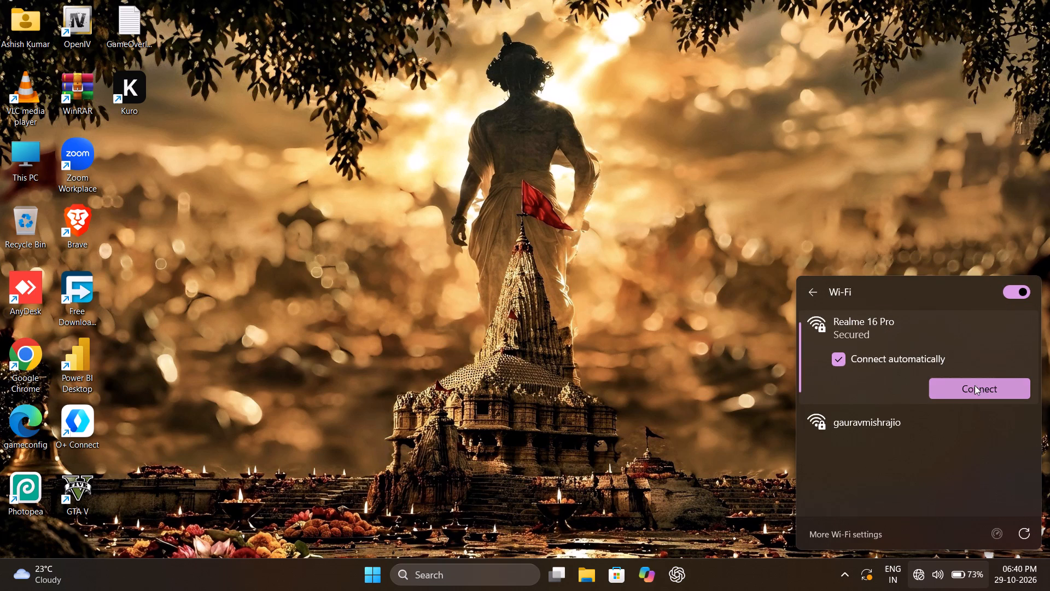
click(975, 383)
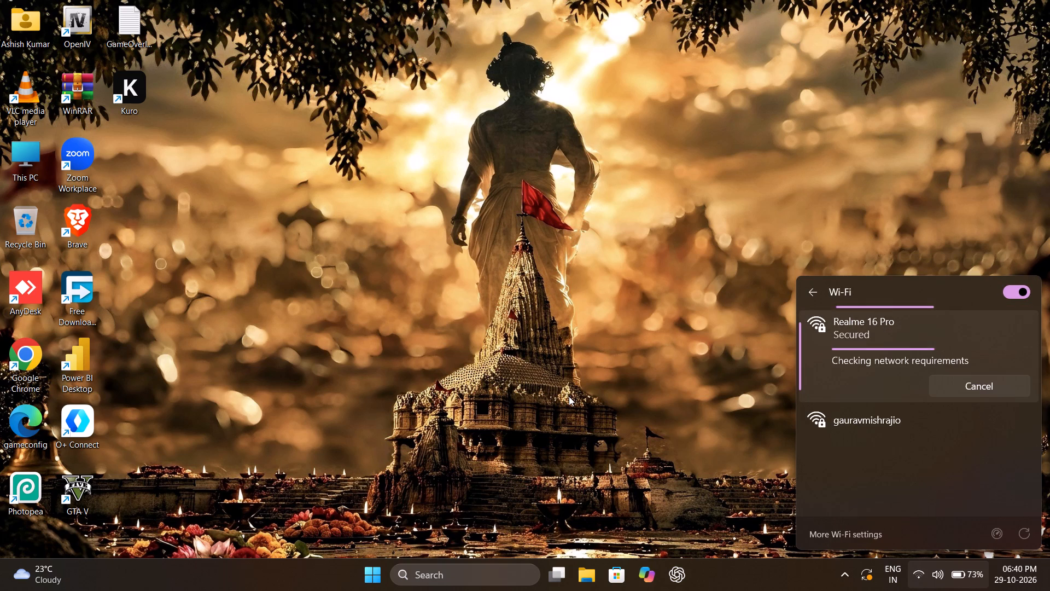
click(569, 396)
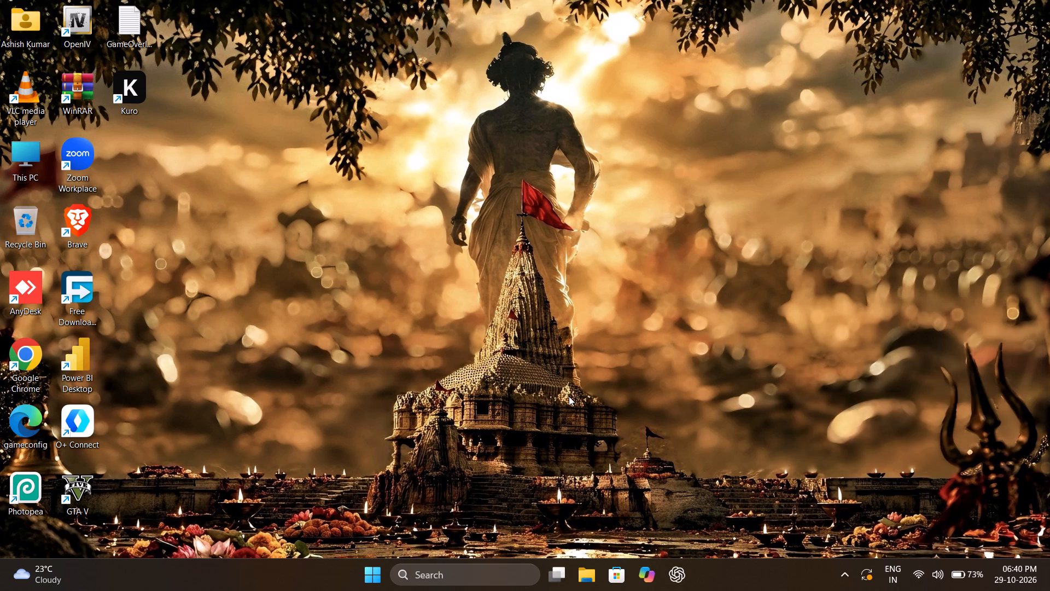
Launch Kuro from its desktop shortcut.
double_click(132, 78)
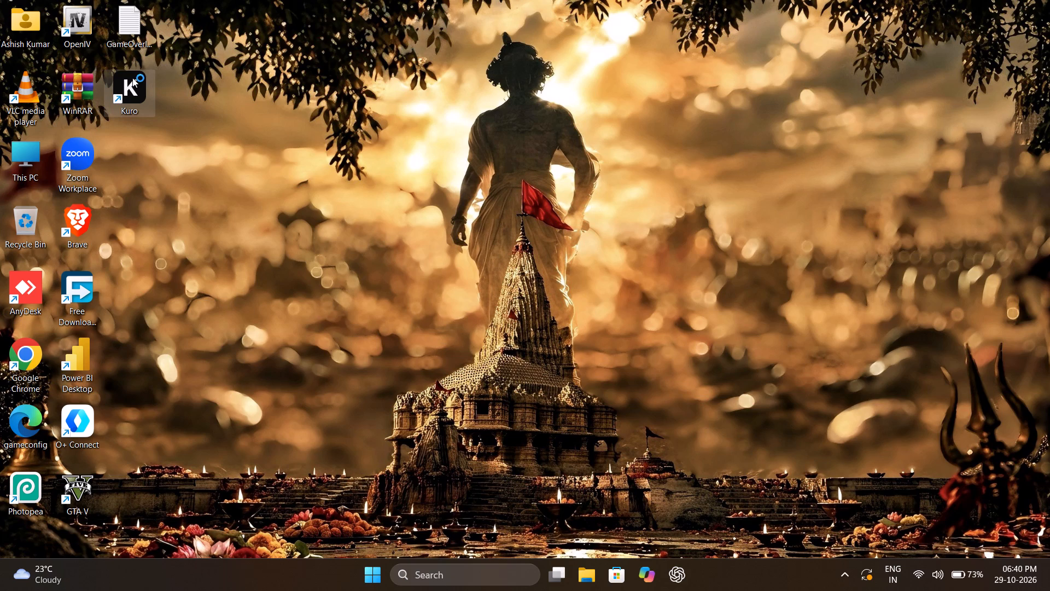
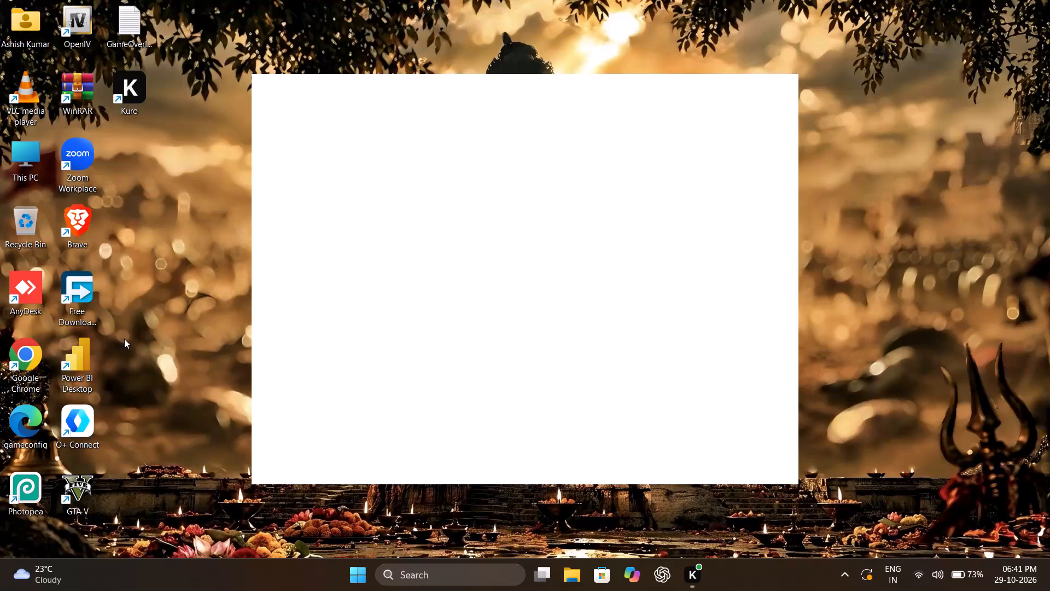
Run the excel command from Windows to launch Excel with a new blank workbook.
key(super+r)
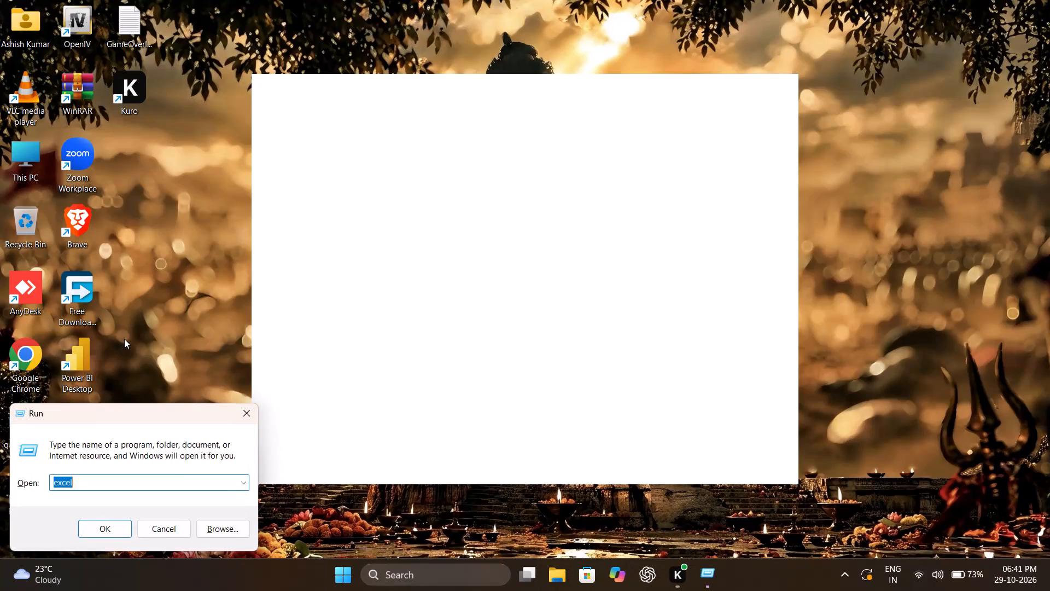
key(Return)
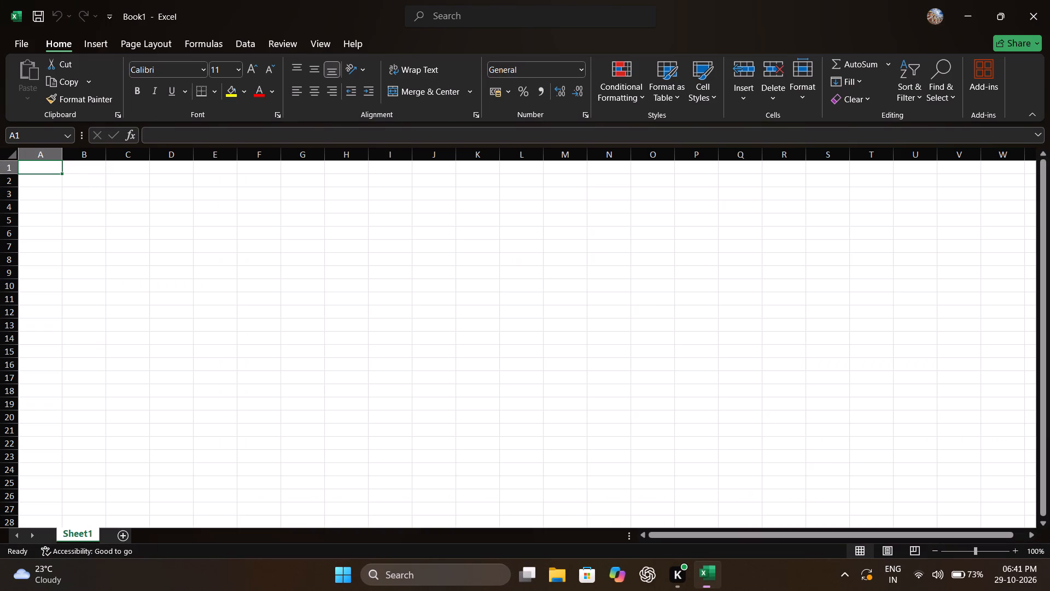
Look through Excel's list of recent workbooks for the file to open.
click(21, 47)
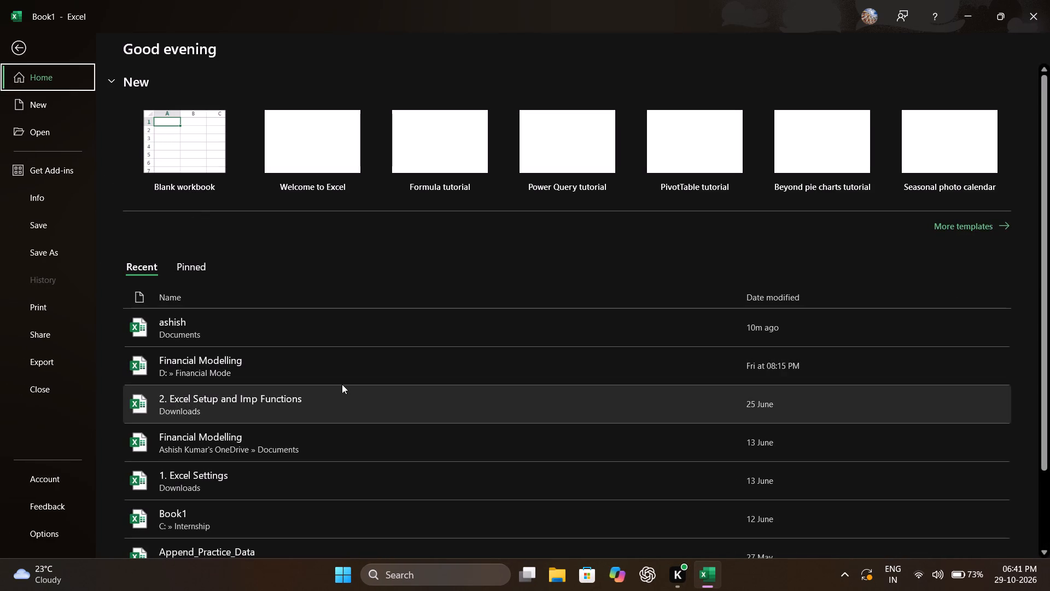
scroll(326, 476, down, 2)
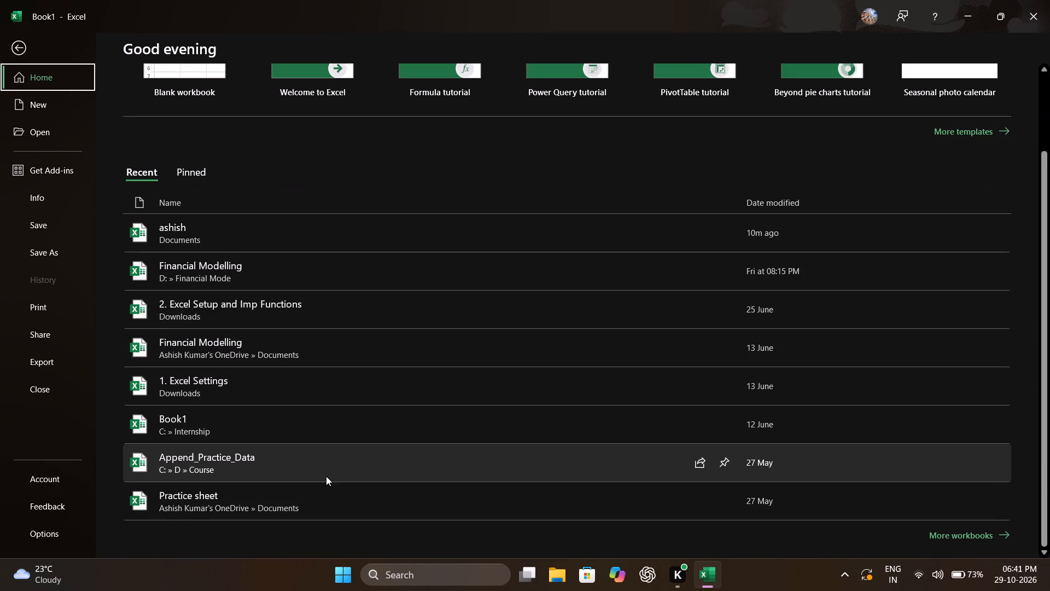
scroll(326, 476, up, 3)
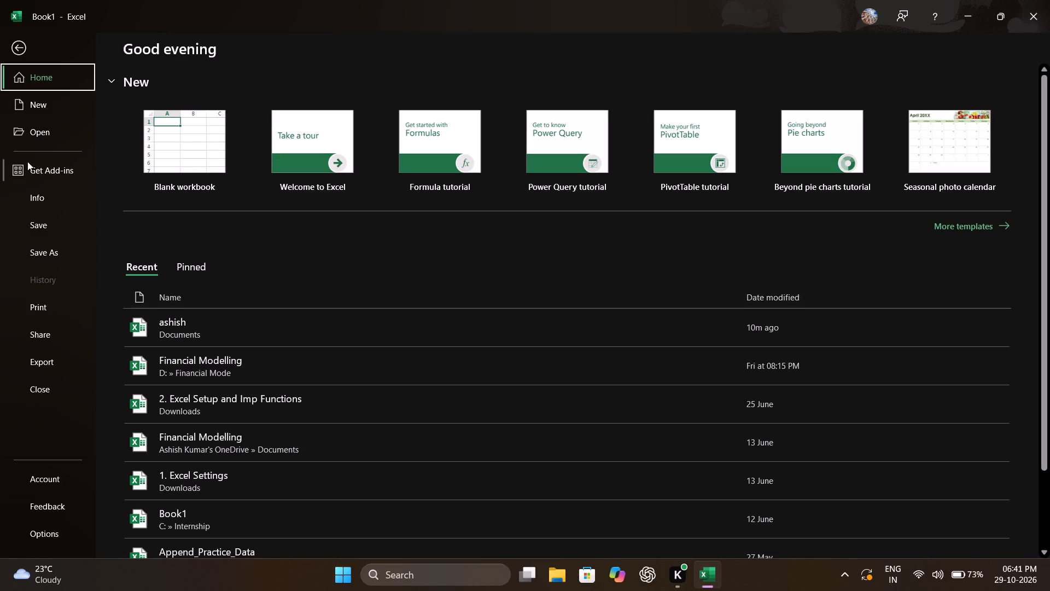
Open the Book2 workbook from the Downloads folder in Excel and enable editing on it.
click(26, 144)
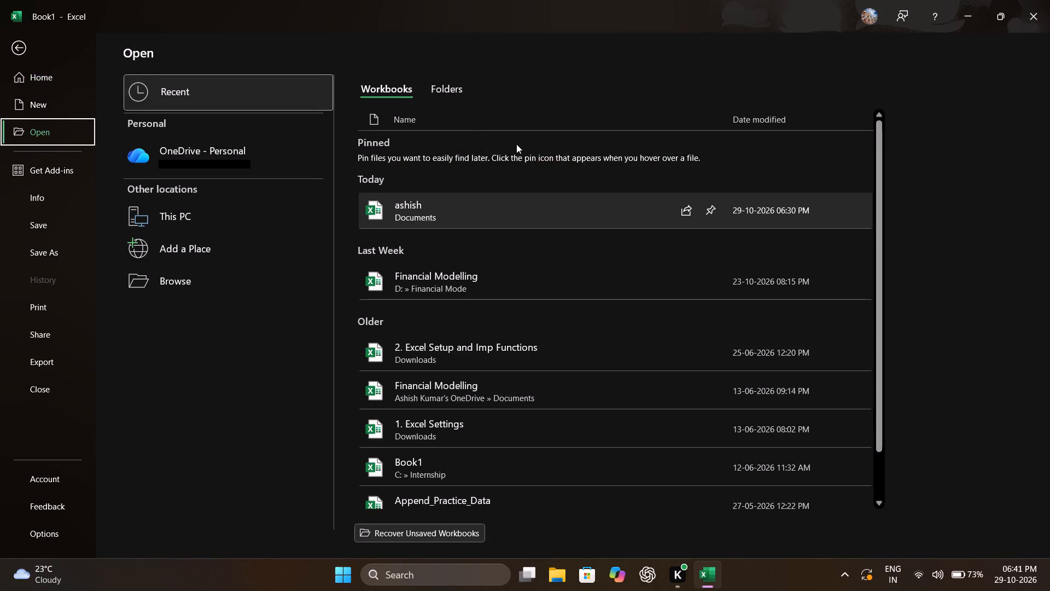
click(447, 88)
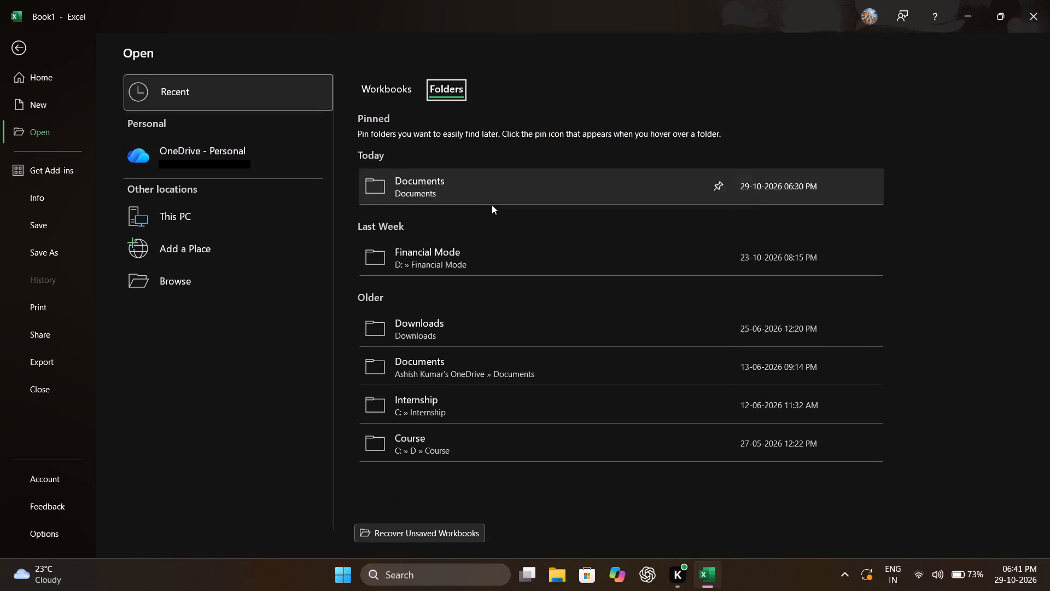
click(458, 322)
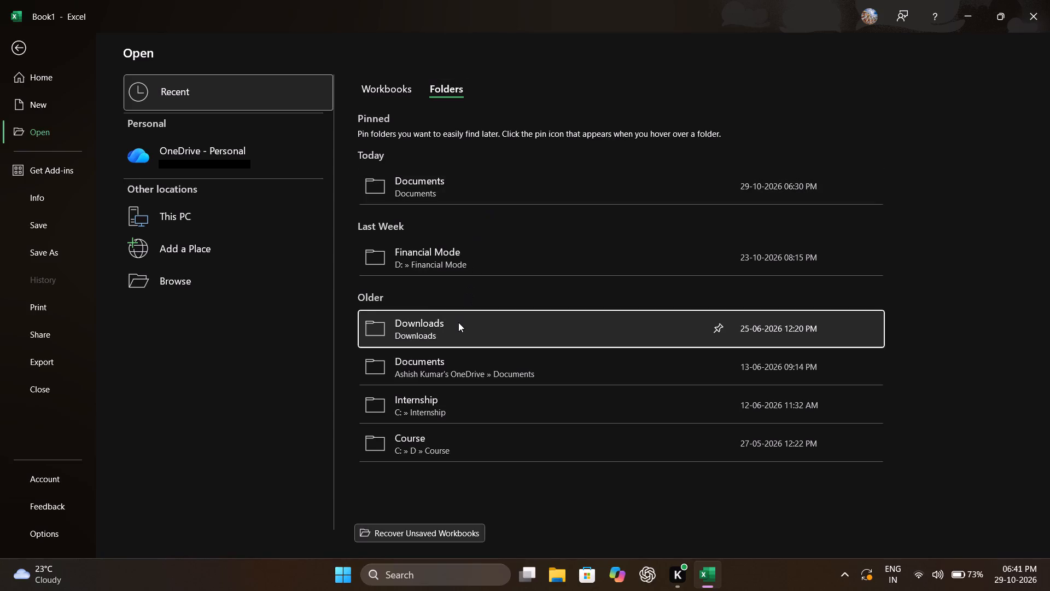
click(458, 322)
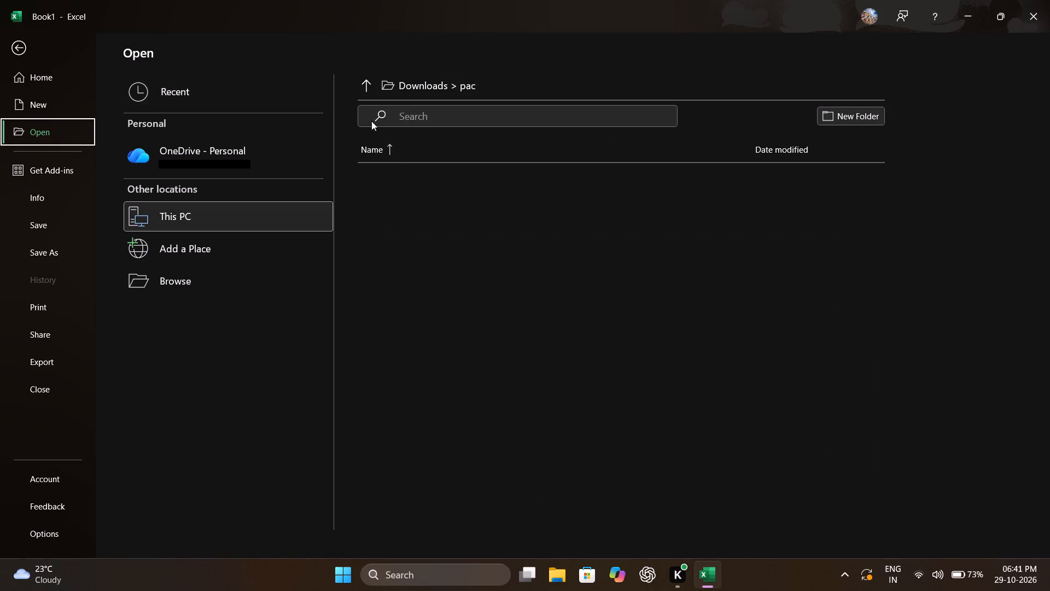
click(366, 88)
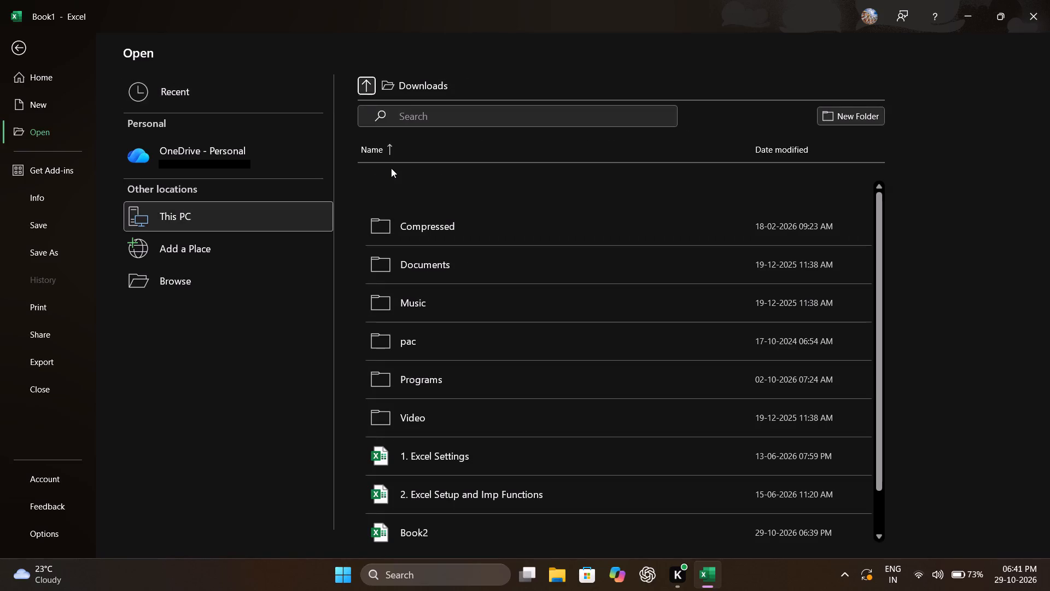
scroll(472, 476, down, 2)
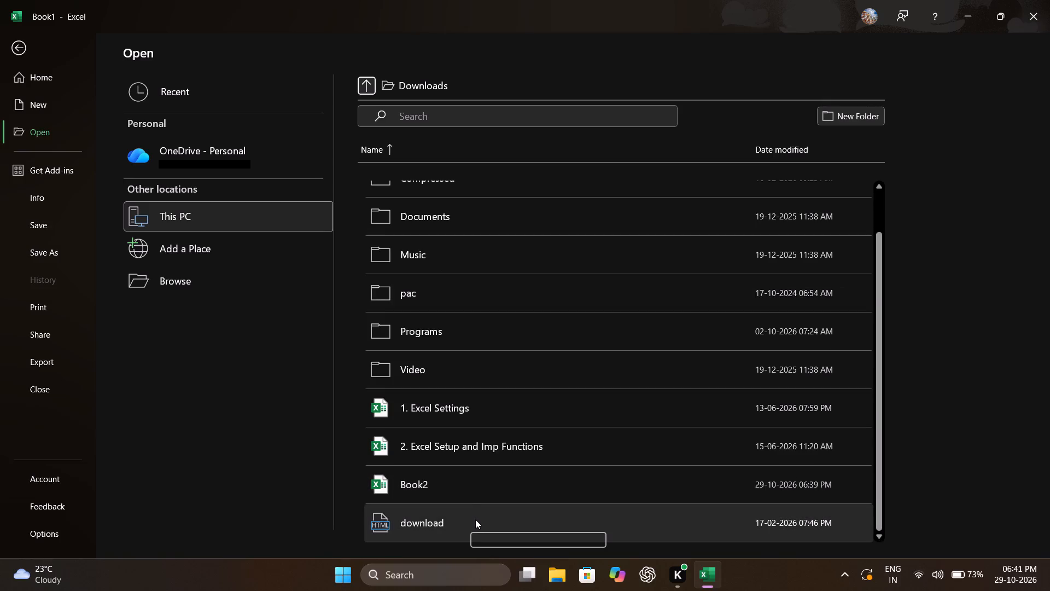
double_click(466, 494)
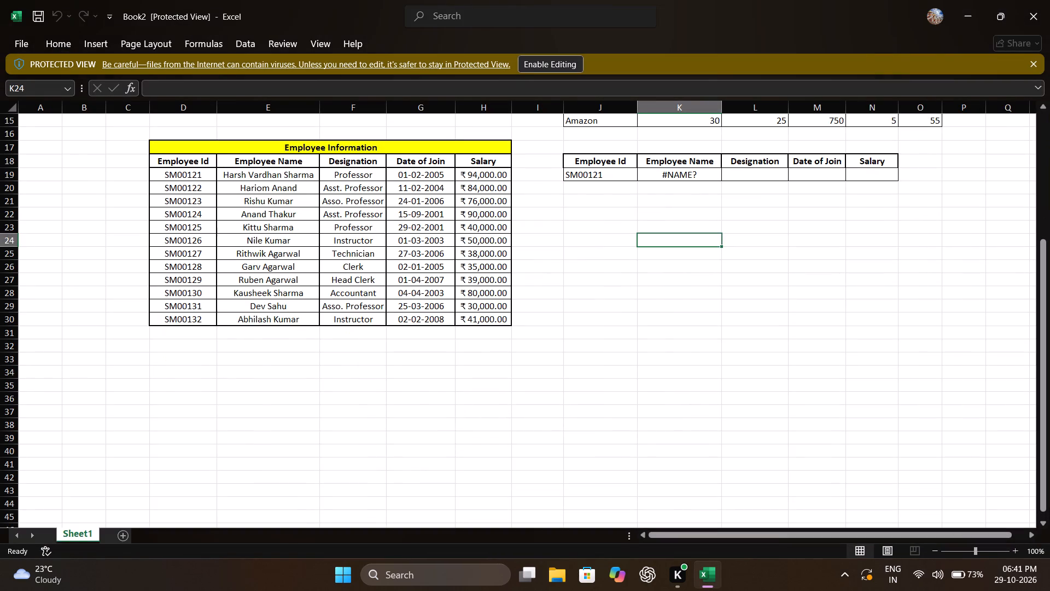
click(552, 60)
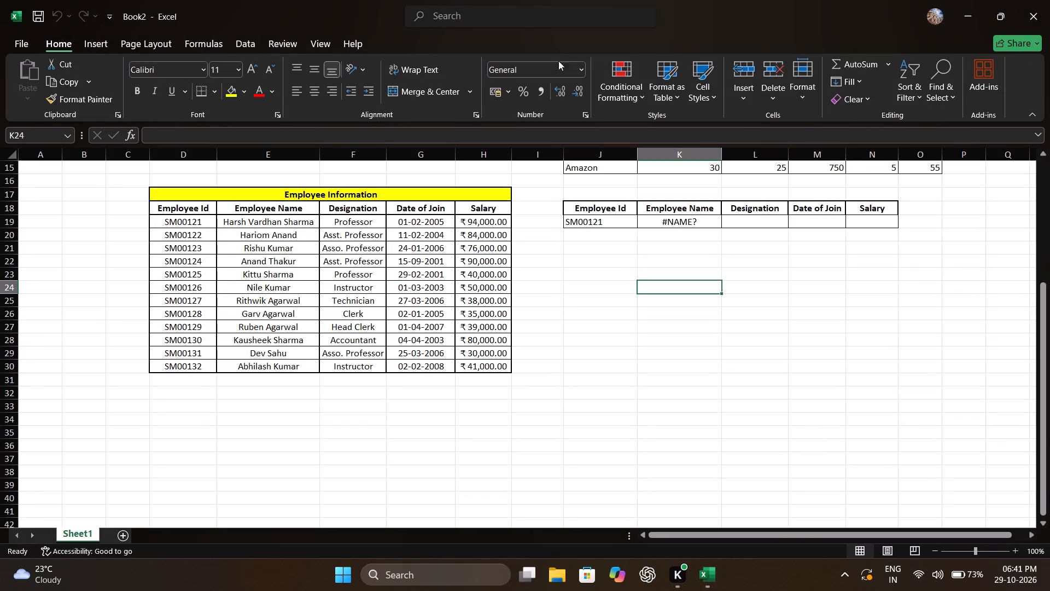
Remove the @ operator from the Employee Name lookup in K19 so the formula reads =XLOOKUP(J19,D19:D30,E19:H30).
click(691, 223)
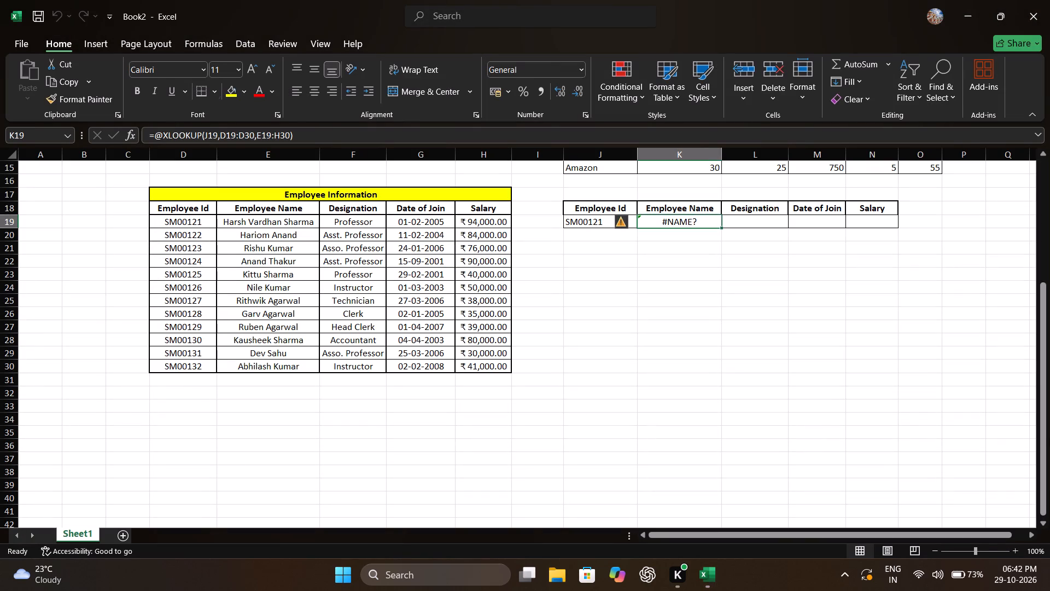
click(156, 133)
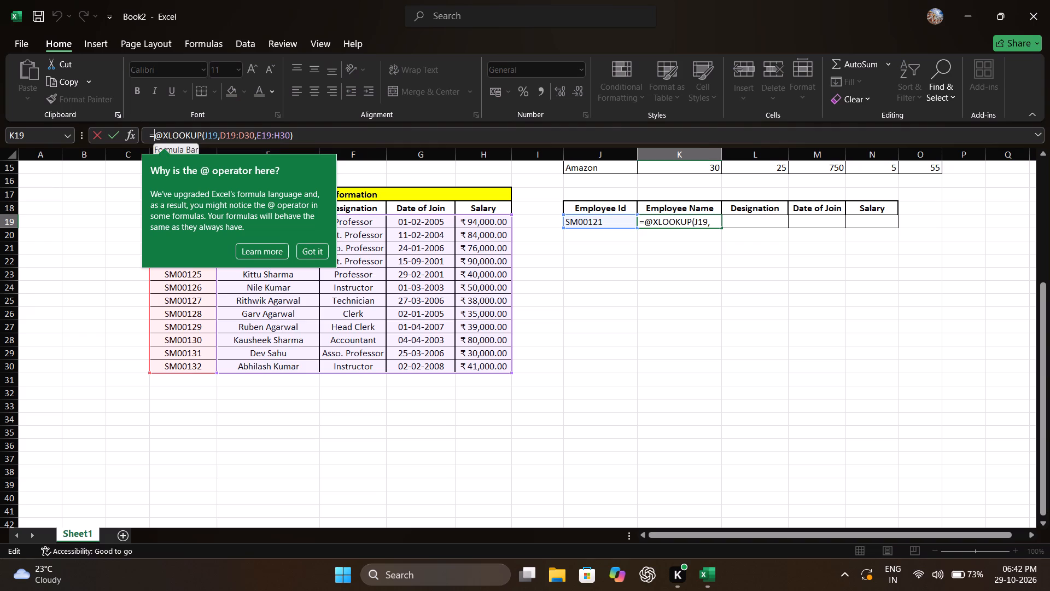
click(169, 132)
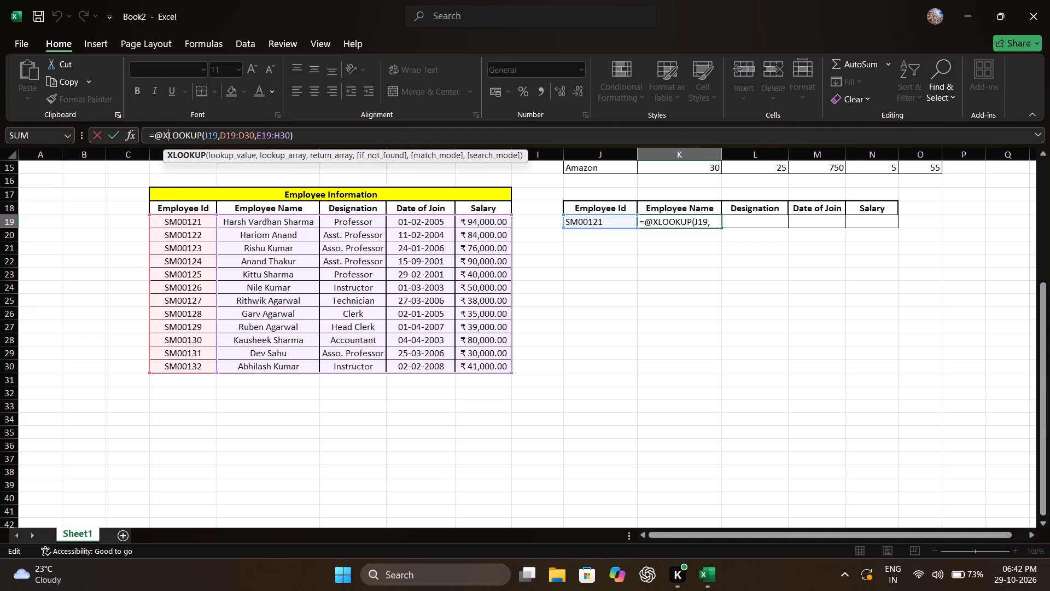
key(Left)
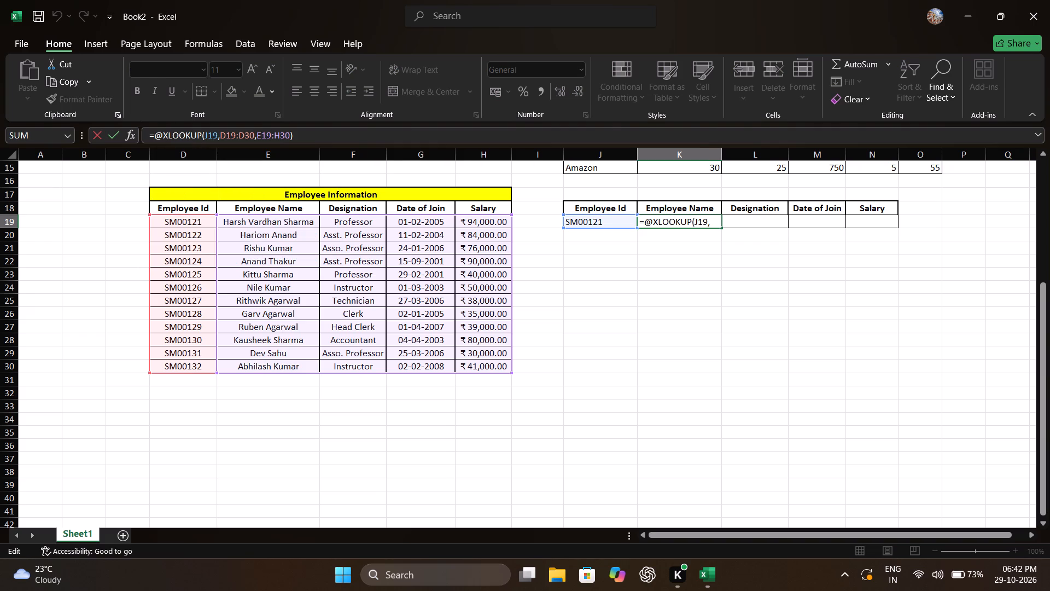
key(Left)
key(Right)
key(BackSpace)
key(Return)
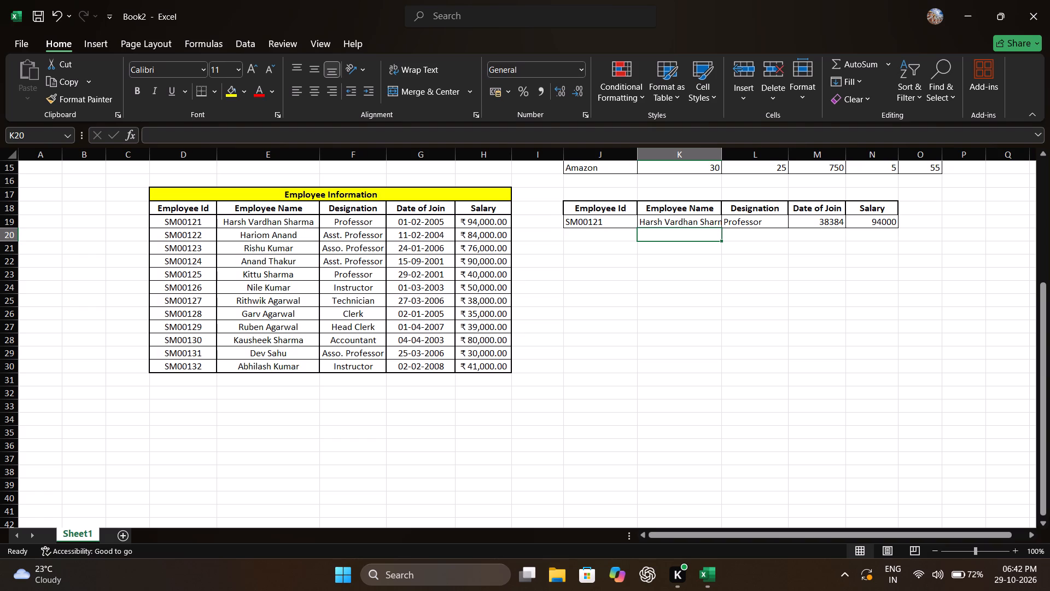
key(Up)
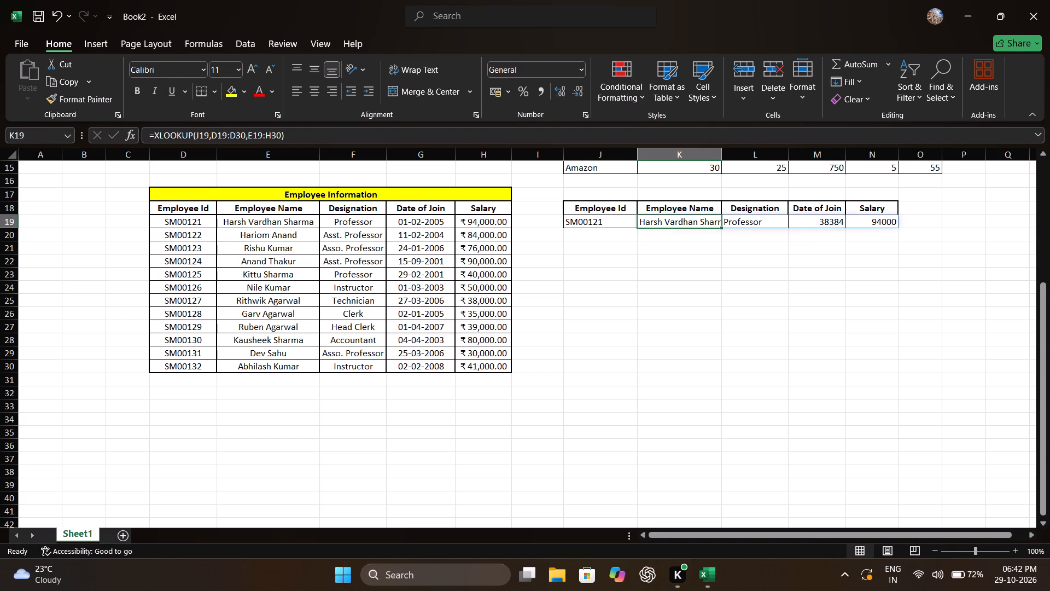
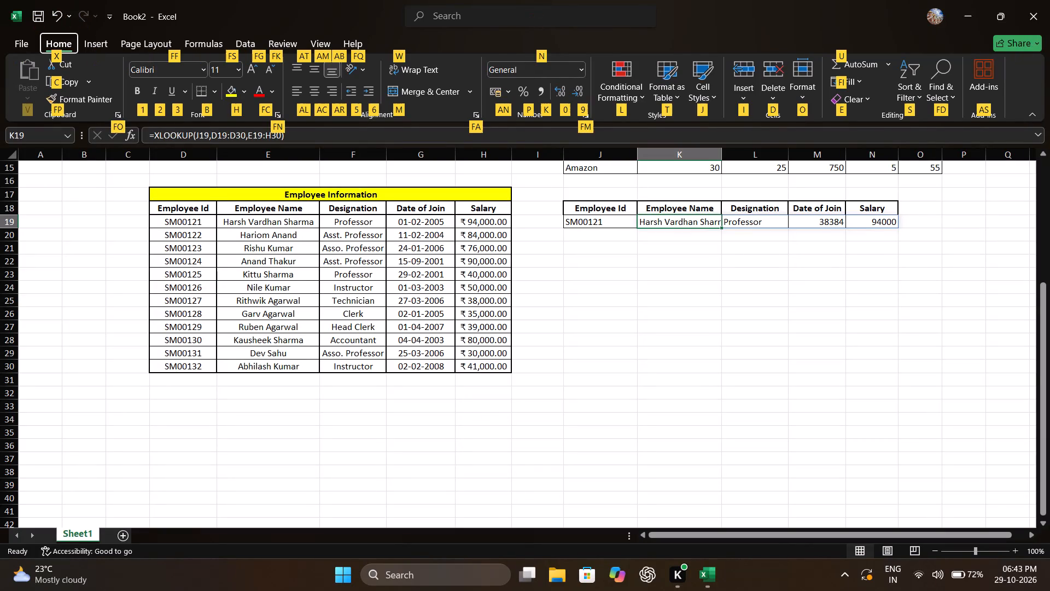
AutoFit the Employee Name column K to the width of the looked-up name.
text(oi)
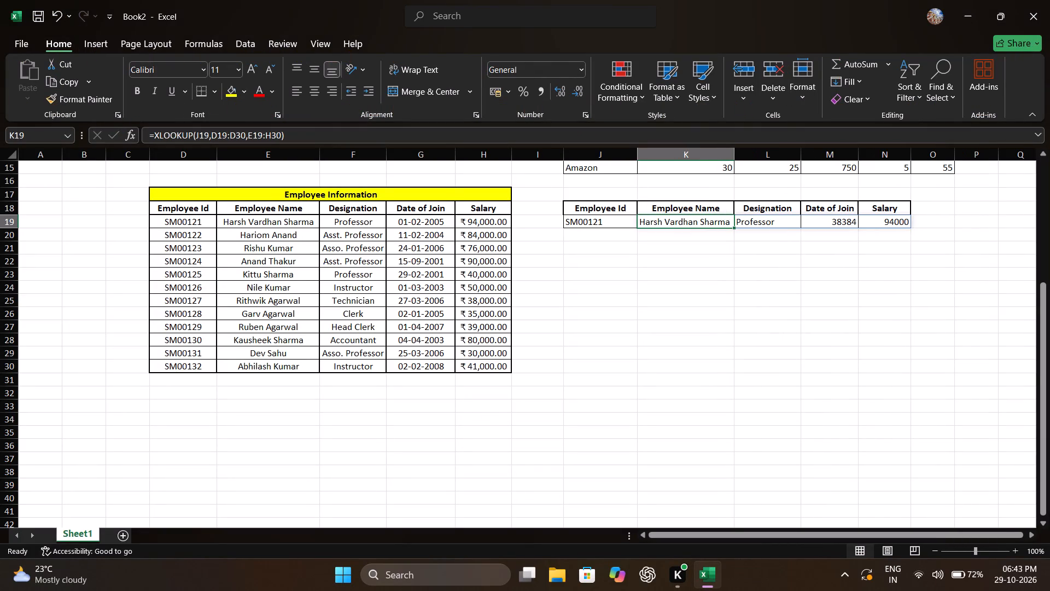
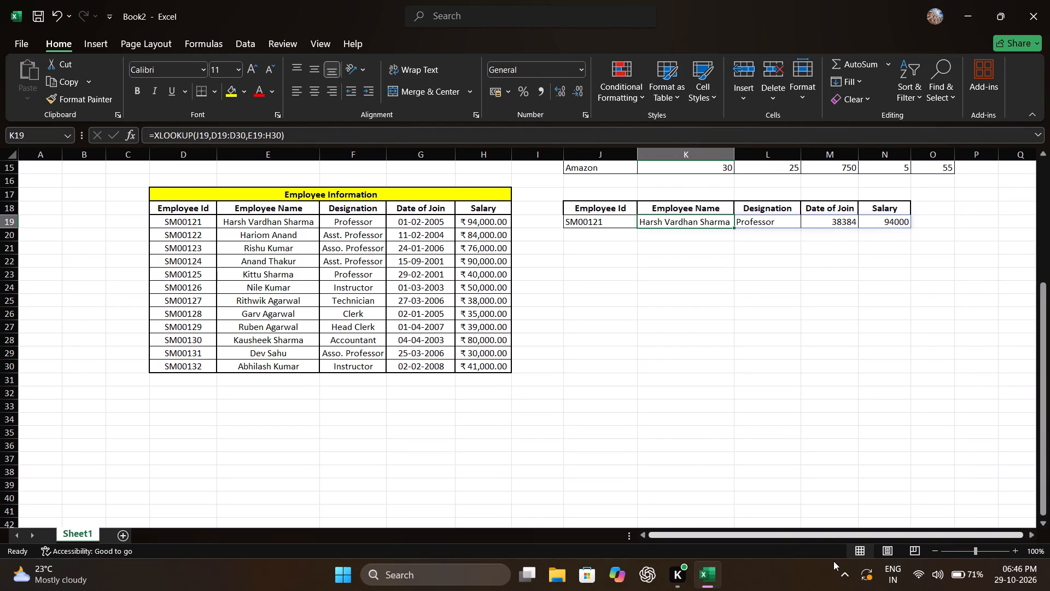
Open the Windows Update page in Windows Settings to check the update status.
click(865, 576)
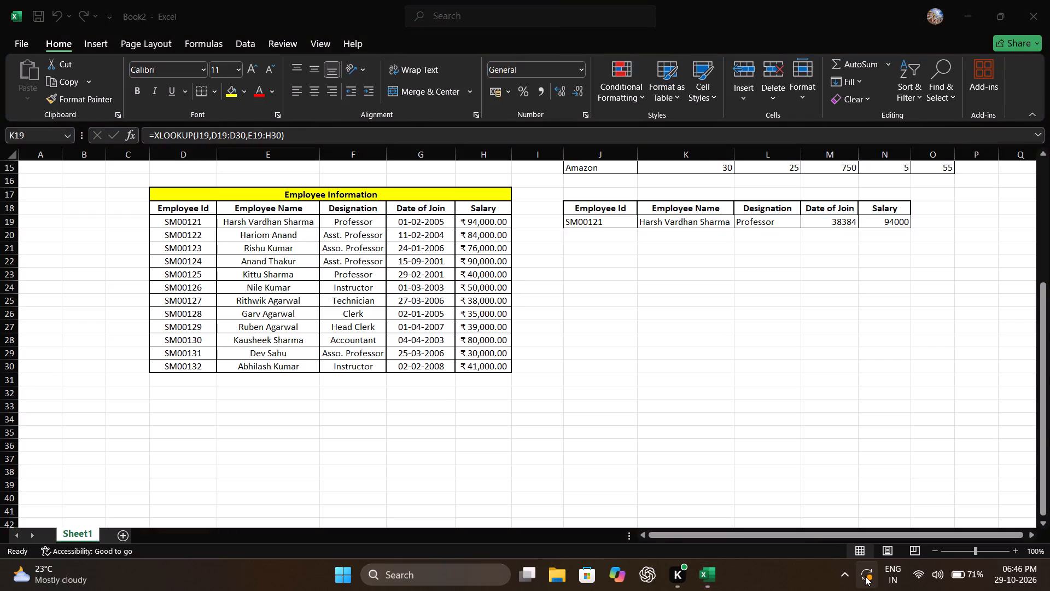
click(865, 576)
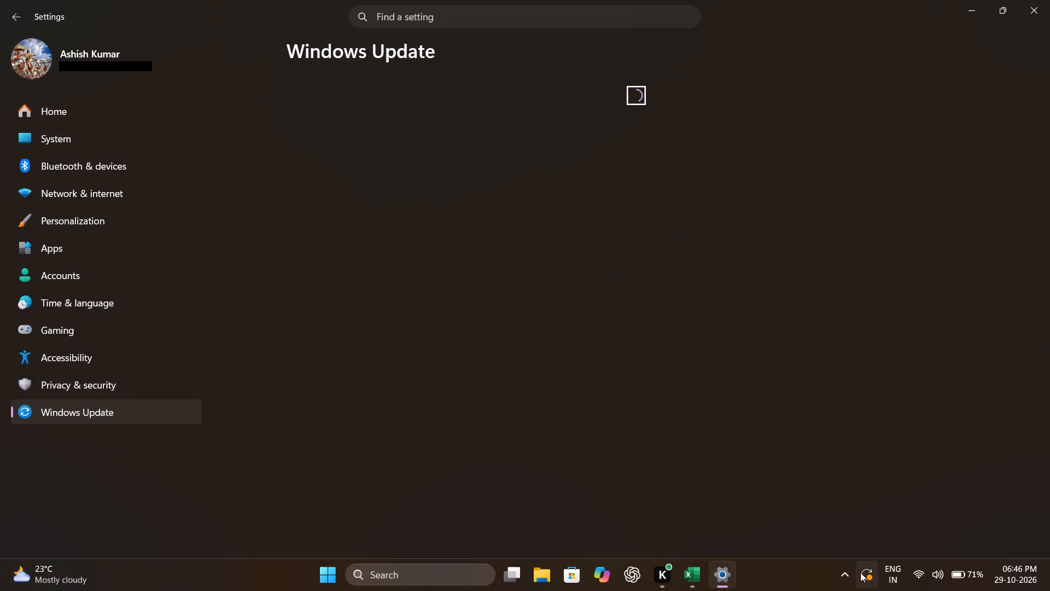